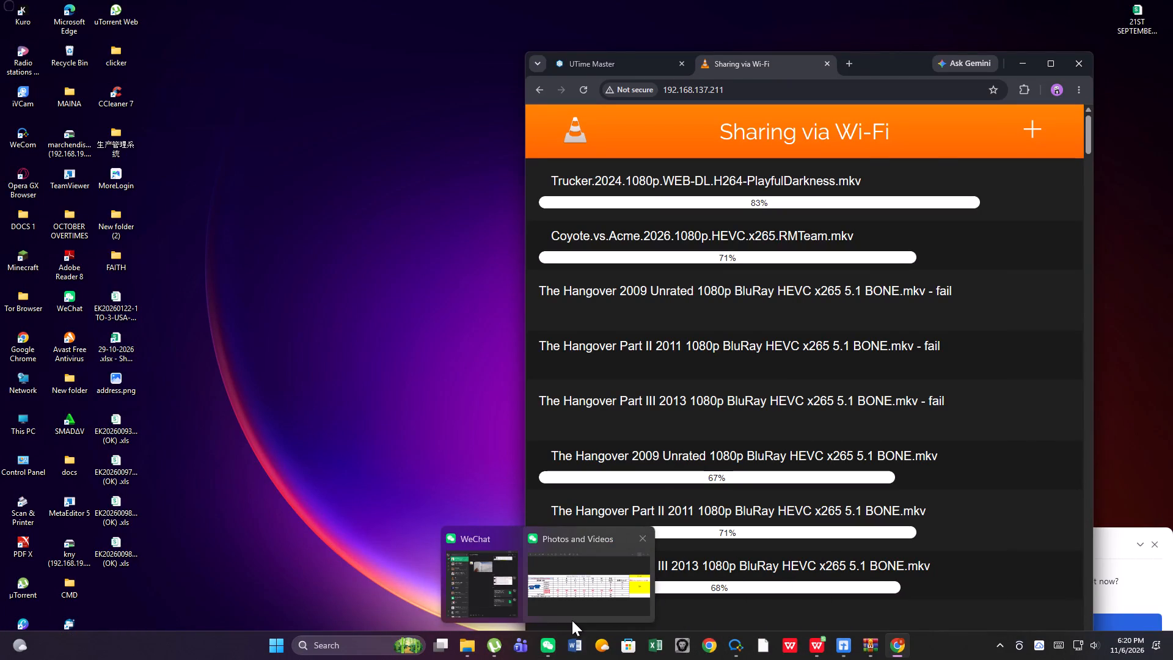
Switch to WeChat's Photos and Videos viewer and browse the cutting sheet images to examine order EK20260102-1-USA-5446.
{"action": "left_click", "coordinate": [572, 620]}
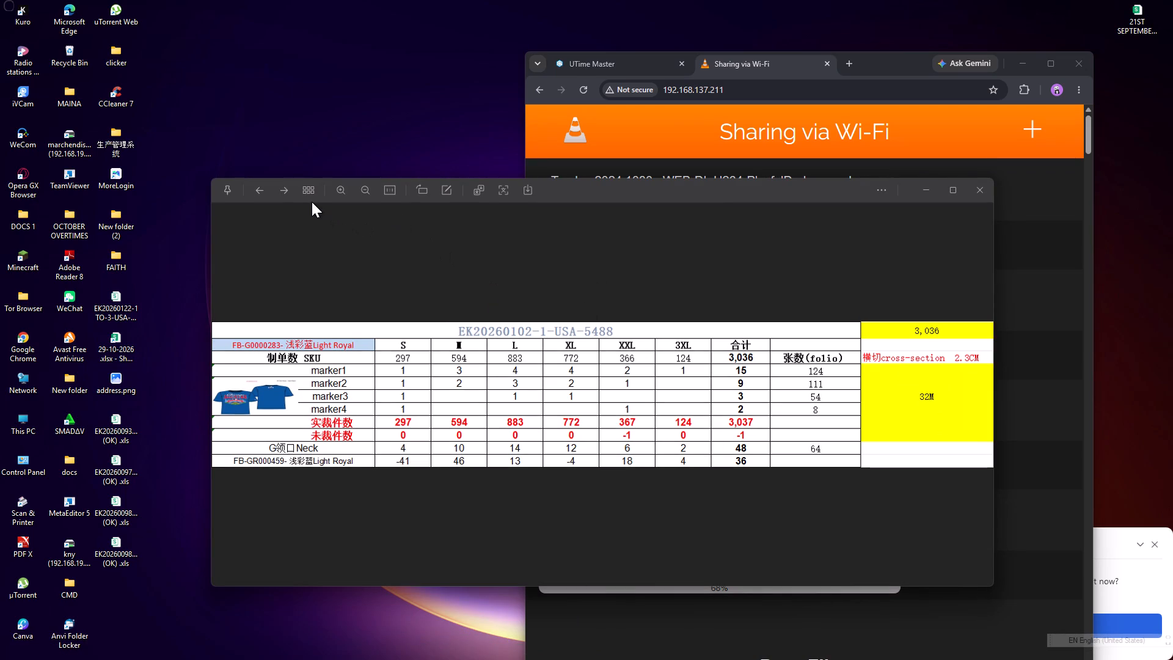
{"action": "left_click", "coordinate": [287, 186]}
{"action": "double_click", "coordinate": [287, 186]}
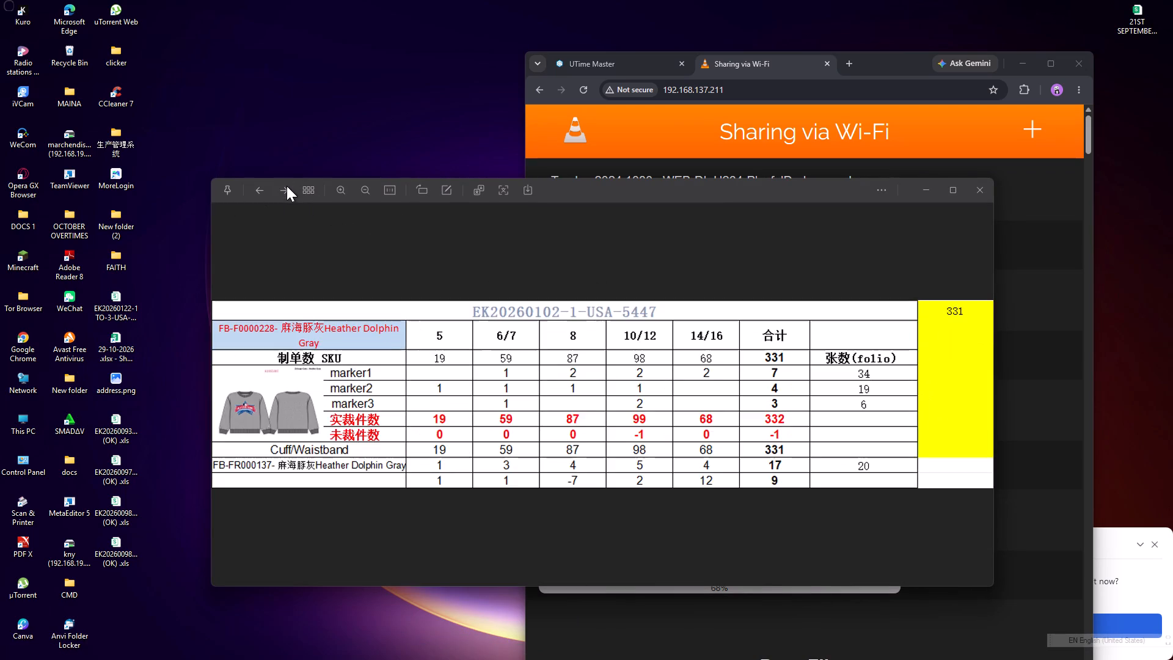
{"action": "double_click", "coordinate": [287, 186]}
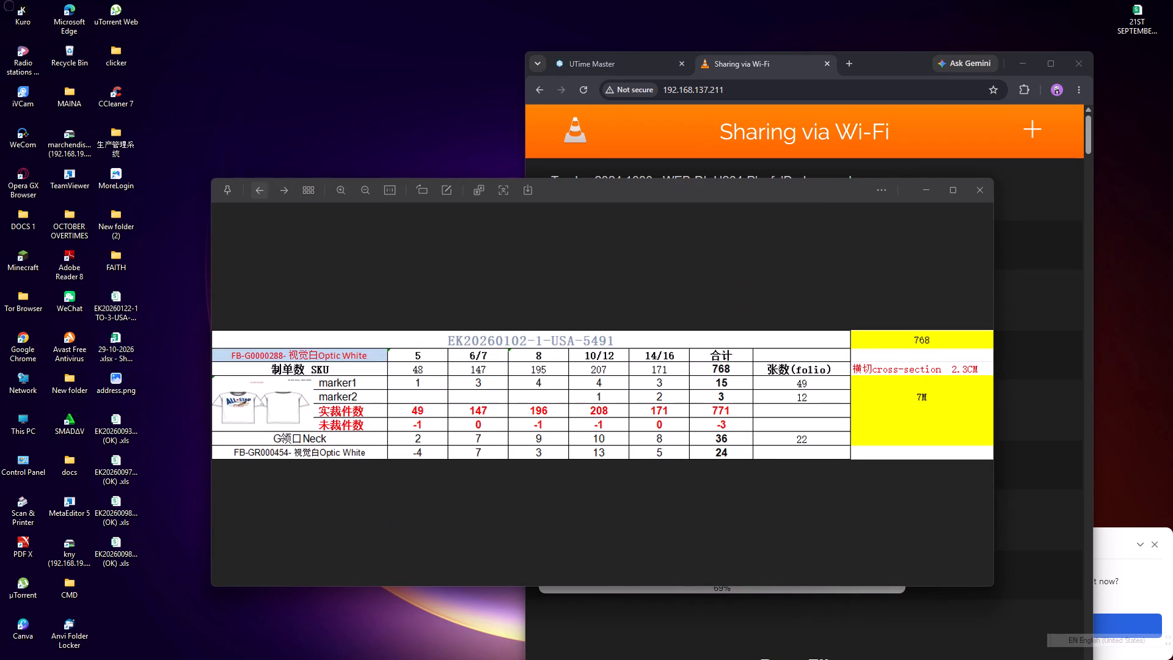
{"action": "left_click", "coordinate": [267, 187]}
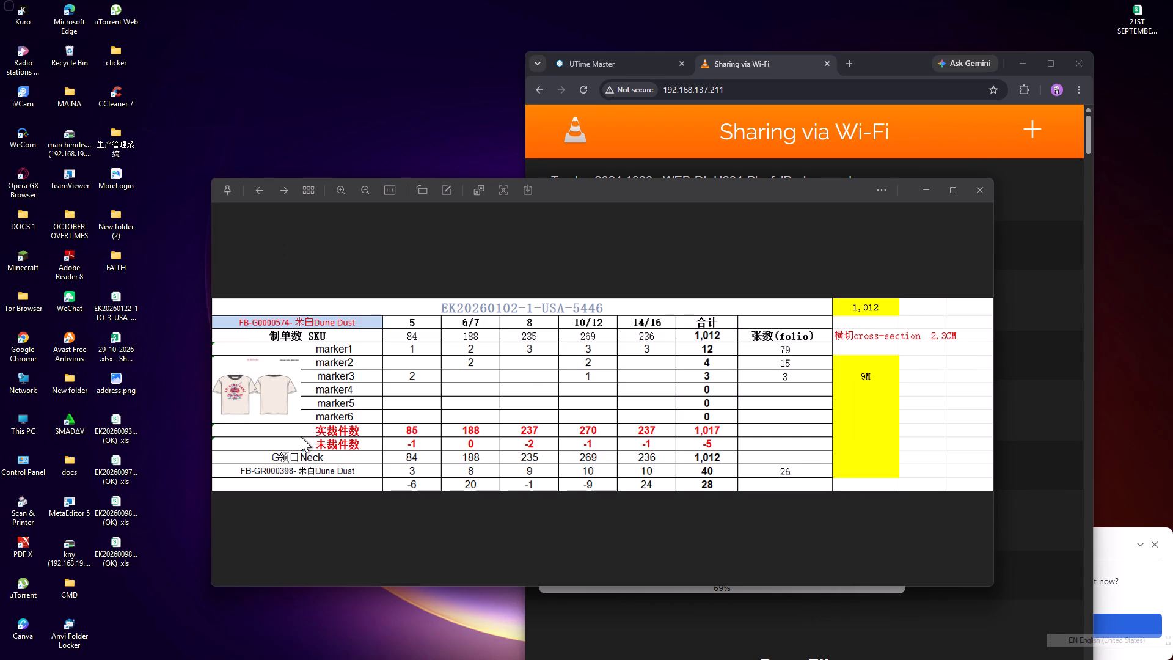
{"action": "scroll", "coordinate": [301, 436], "scroll_direction": "down", "scroll_amount": 3}
{"action": "scroll", "coordinate": [301, 436], "scroll_direction": "up", "scroll_amount": 3}
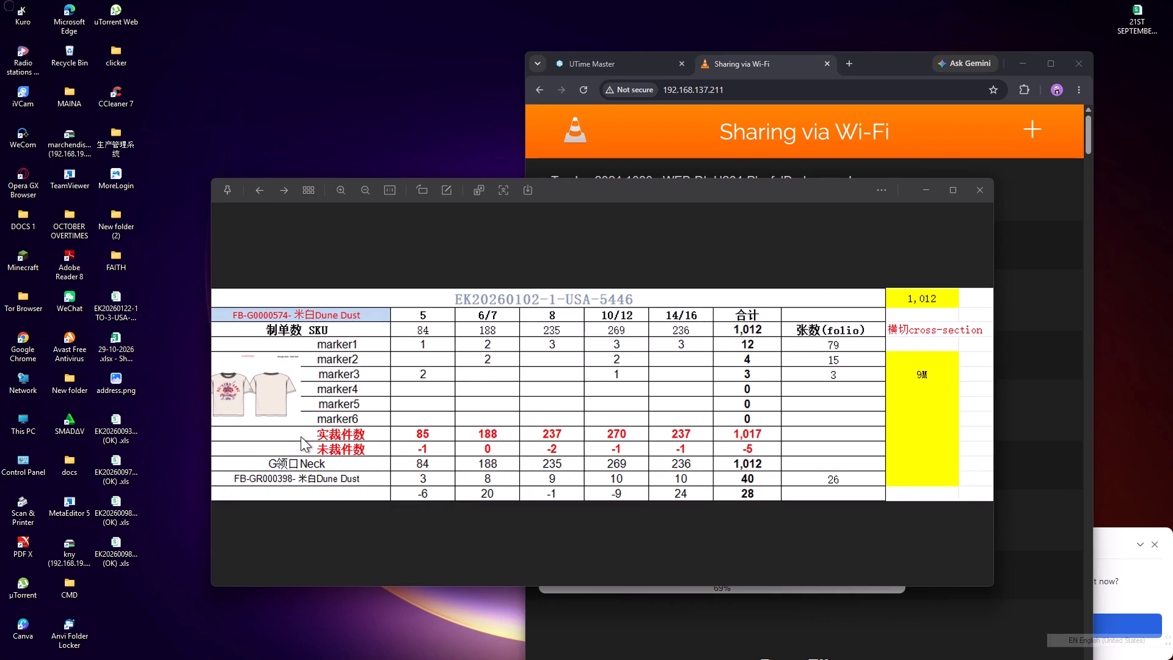
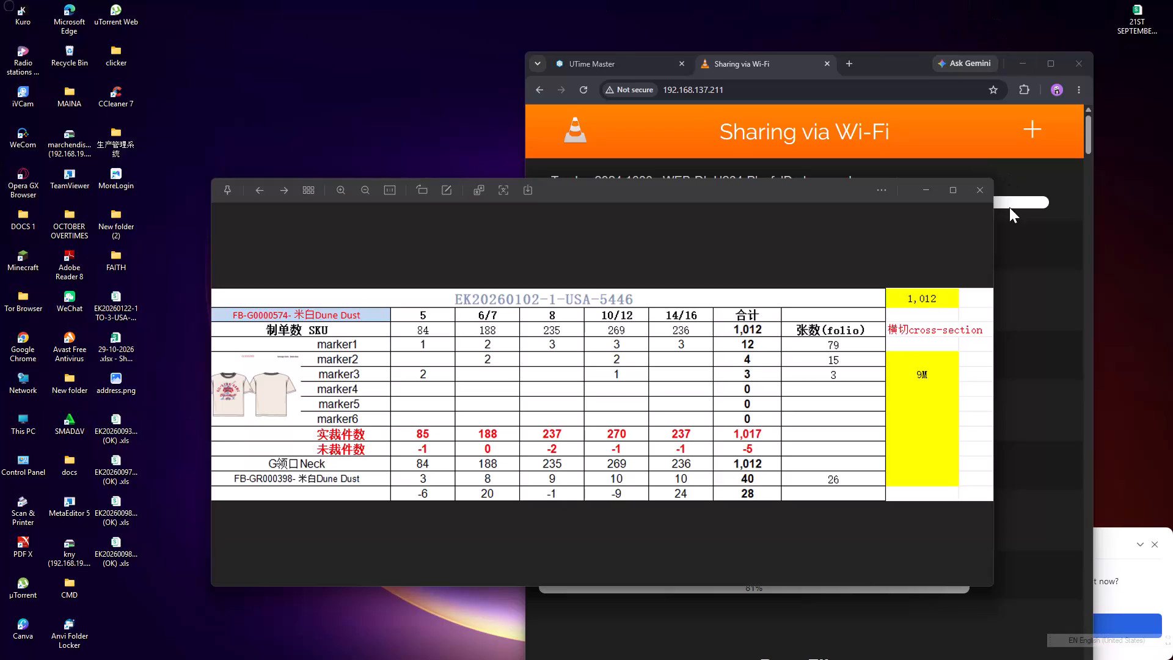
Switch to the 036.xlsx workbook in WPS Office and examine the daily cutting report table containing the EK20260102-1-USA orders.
{"action": "left_click", "coordinate": [921, 200]}
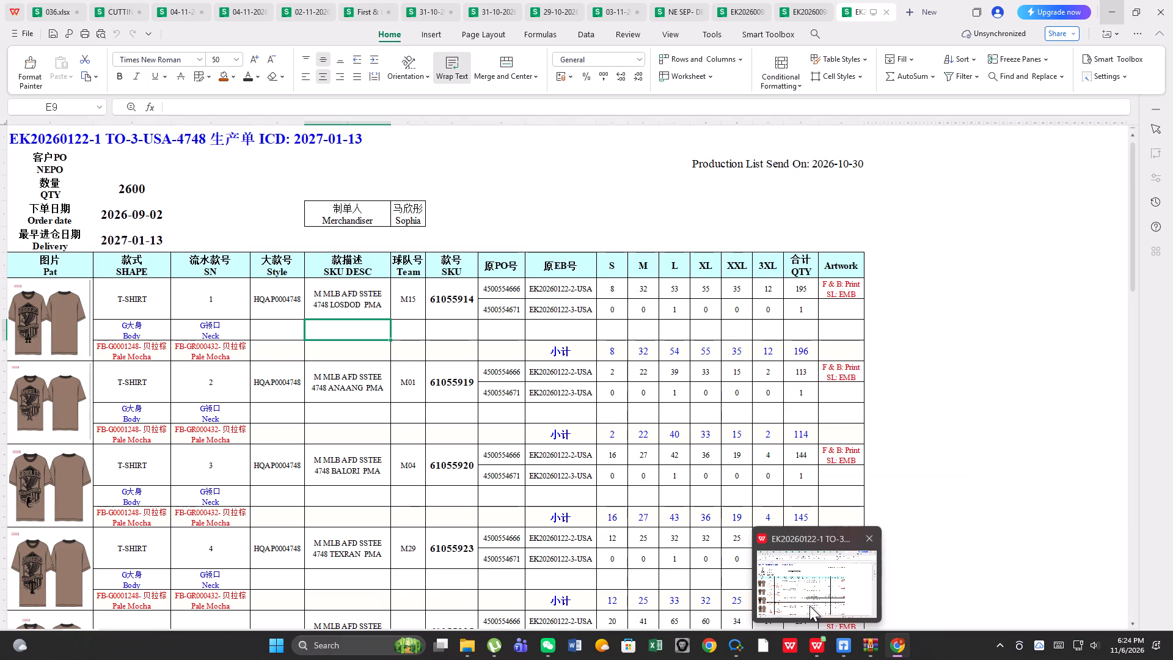
{"action": "left_click", "coordinate": [809, 606]}
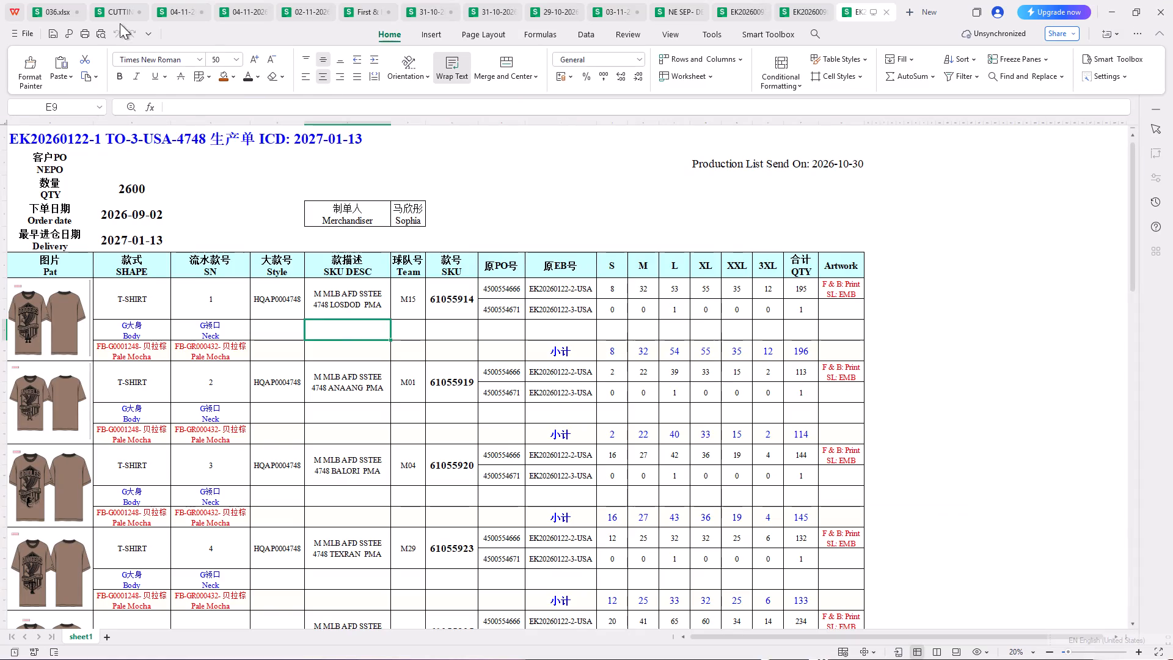
{"action": "left_click", "coordinate": [59, 15]}
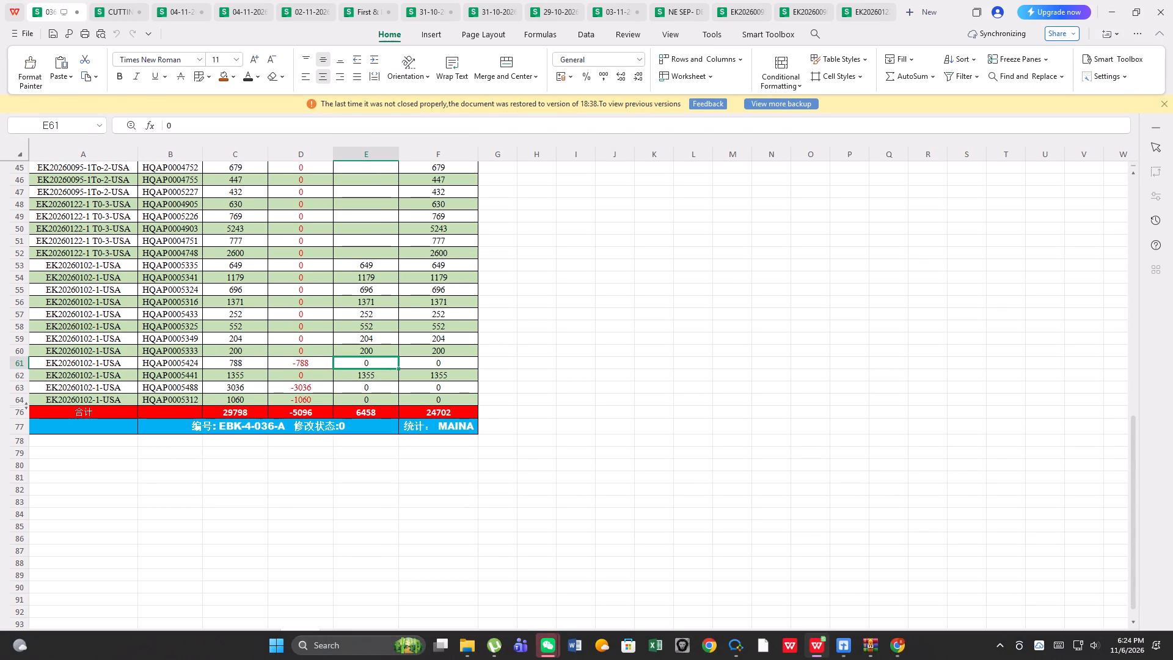
{"action": "left_click", "coordinate": [698, 251]}
{"action": "scroll", "coordinate": [506, 555], "scroll_direction": "down", "scroll_amount": 3}
{"action": "scroll", "coordinate": [505, 559], "scroll_direction": "up", "scroll_amount": 8}
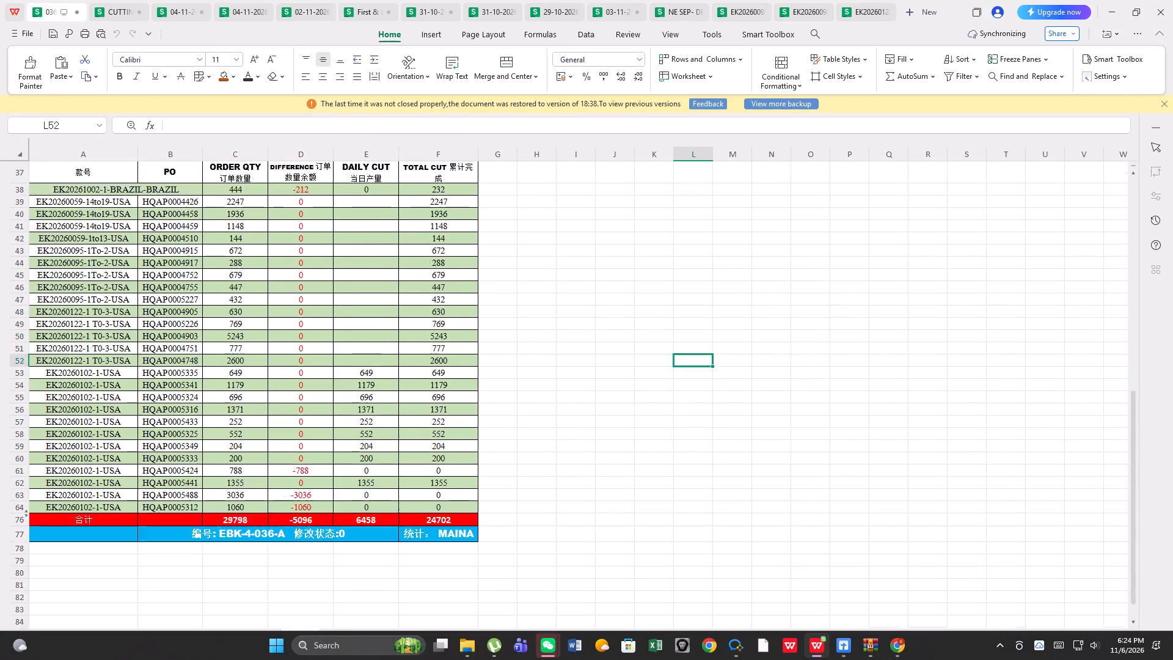
{"action": "scroll", "coordinate": [497, 521], "scroll_direction": "up", "scroll_amount": 1}
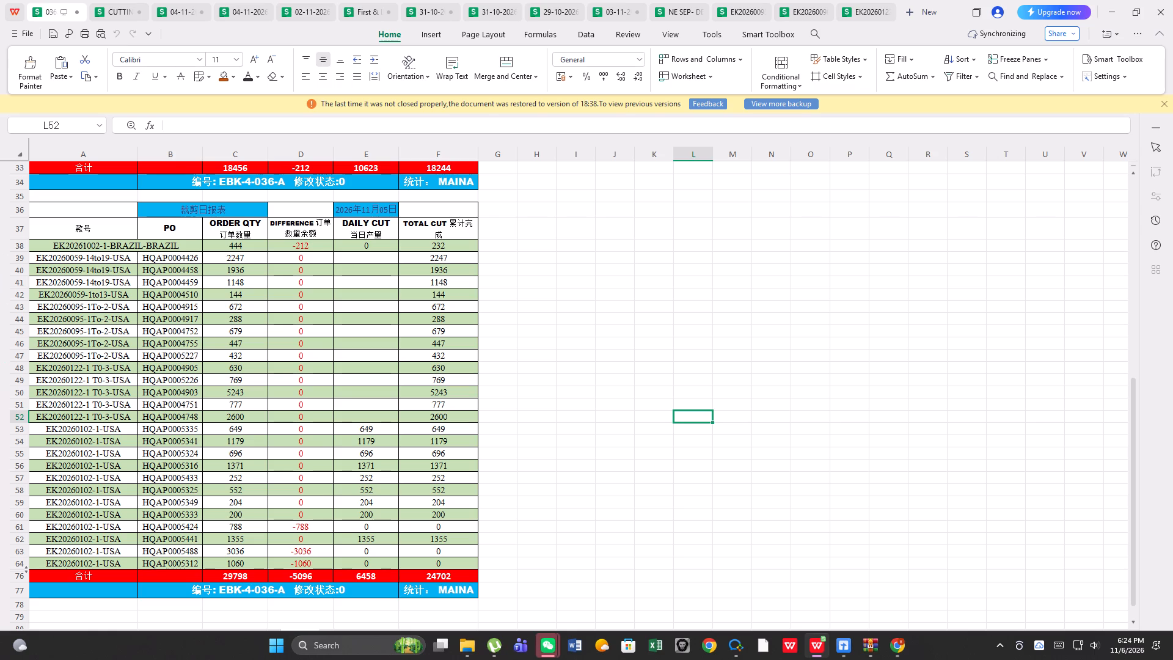
Copy rows 36 to 76 of the daily cutting report and paste them starting at row 79.
{"action": "left_click_drag", "start_coordinate": [24, 211], "coordinate": [93, 386]}
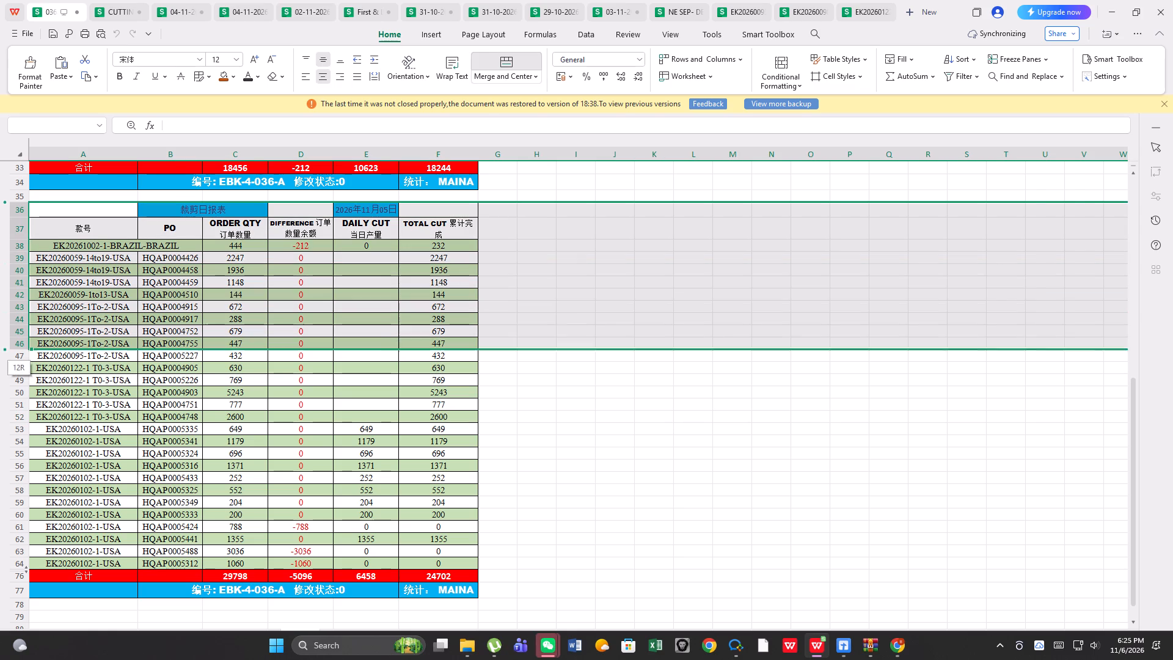
{"action": "left_click_drag", "start_coordinate": [93, 386], "coordinate": [159, 571]}
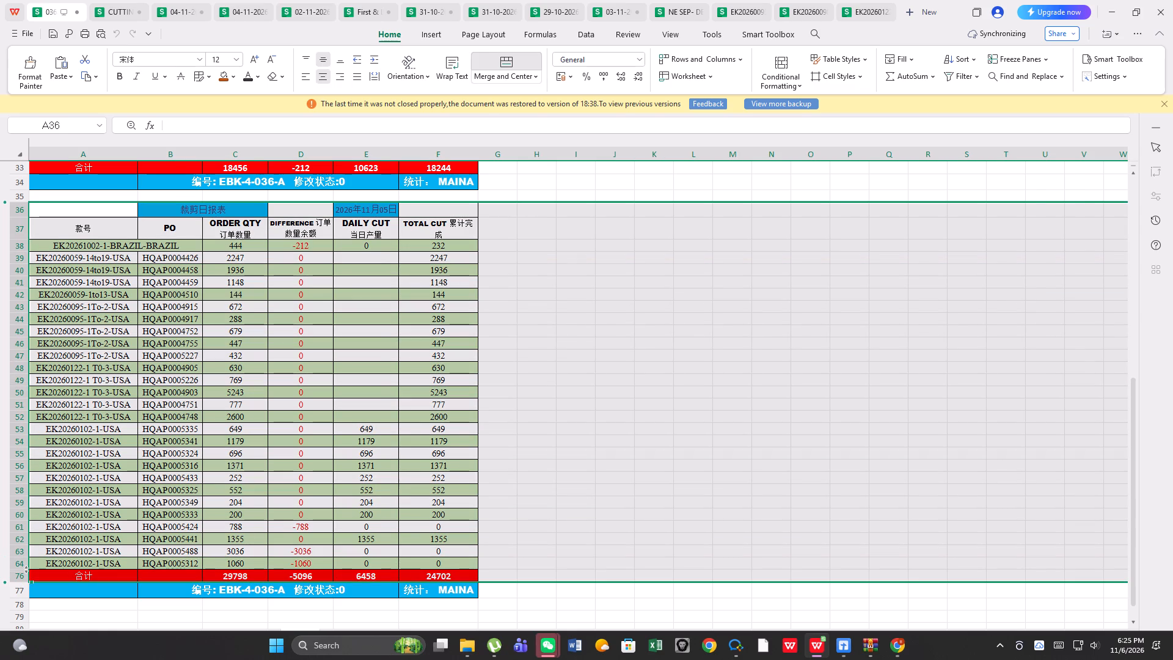
{"action": "right_click", "coordinate": [225, 441]}
{"action": "left_click", "coordinate": [250, 224]}
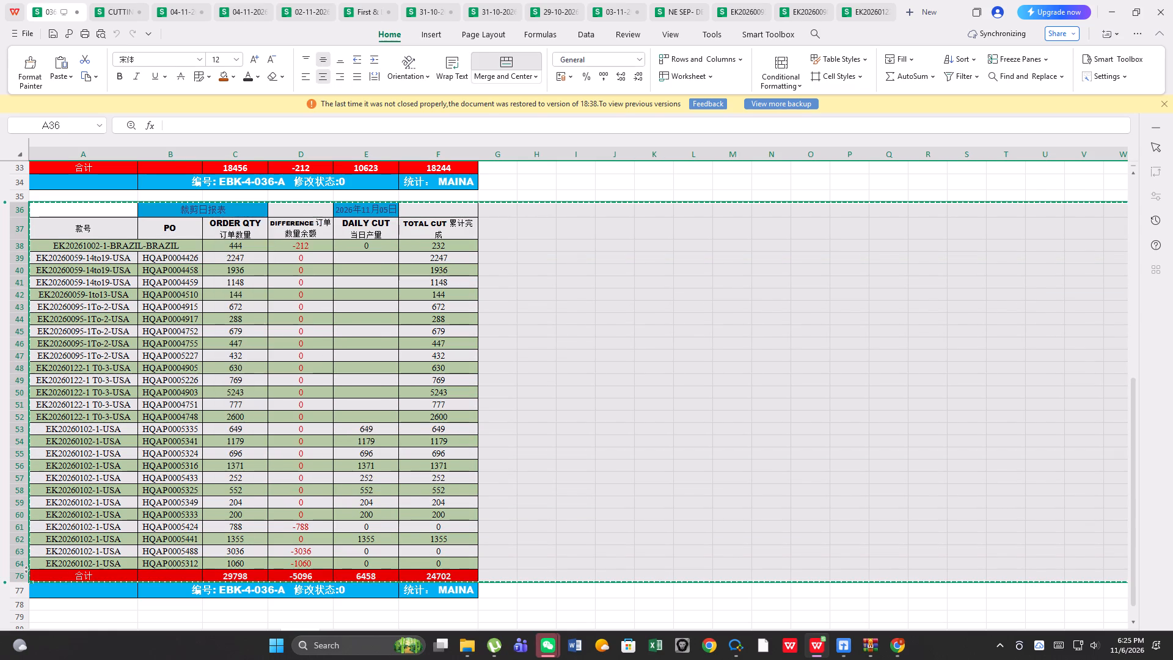
{"action": "scroll", "coordinate": [272, 273], "scroll_direction": "down", "scroll_amount": 7}
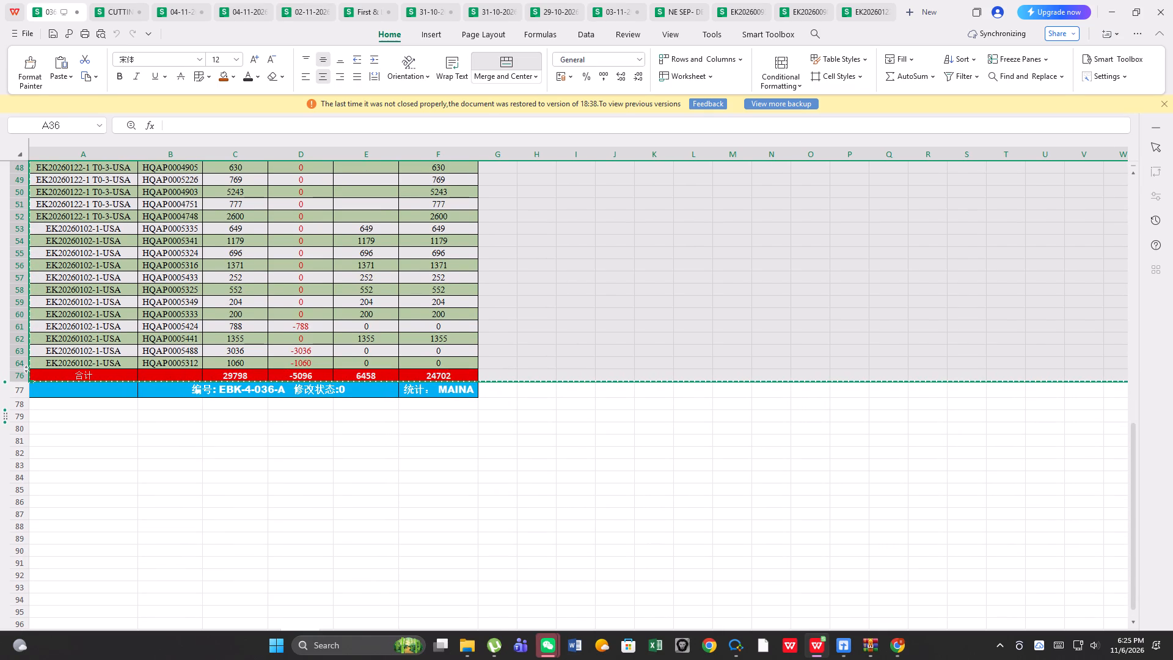
{"action": "left_click", "coordinate": [23, 414]}
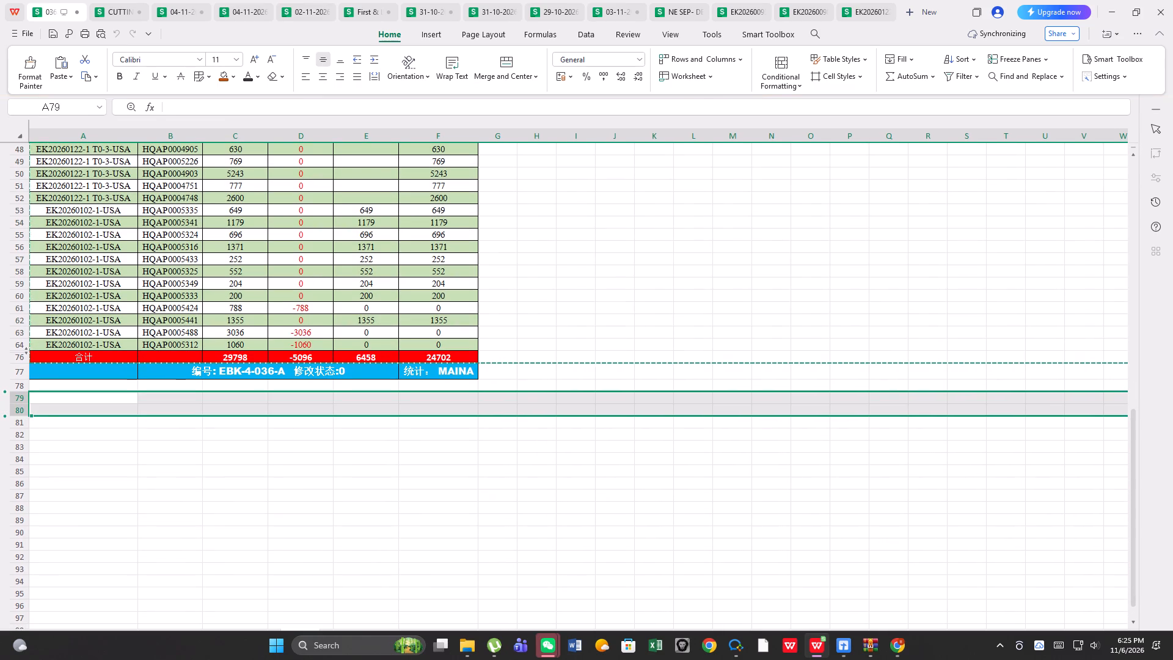
{"action": "left_click", "coordinate": [13, 399]}
{"action": "right_click", "coordinate": [13, 399]}
{"action": "left_click", "coordinate": [65, 416]}
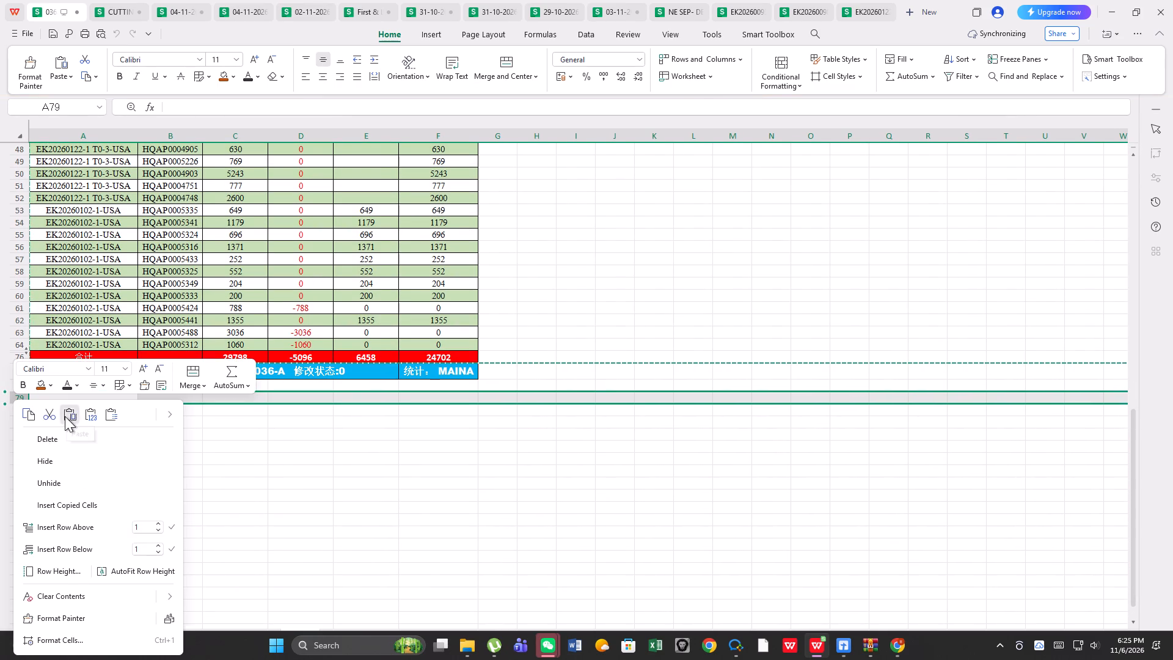
Compare the pasted report block with the original table above it.
{"action": "scroll", "coordinate": [333, 343], "scroll_direction": "up", "scroll_amount": 4}
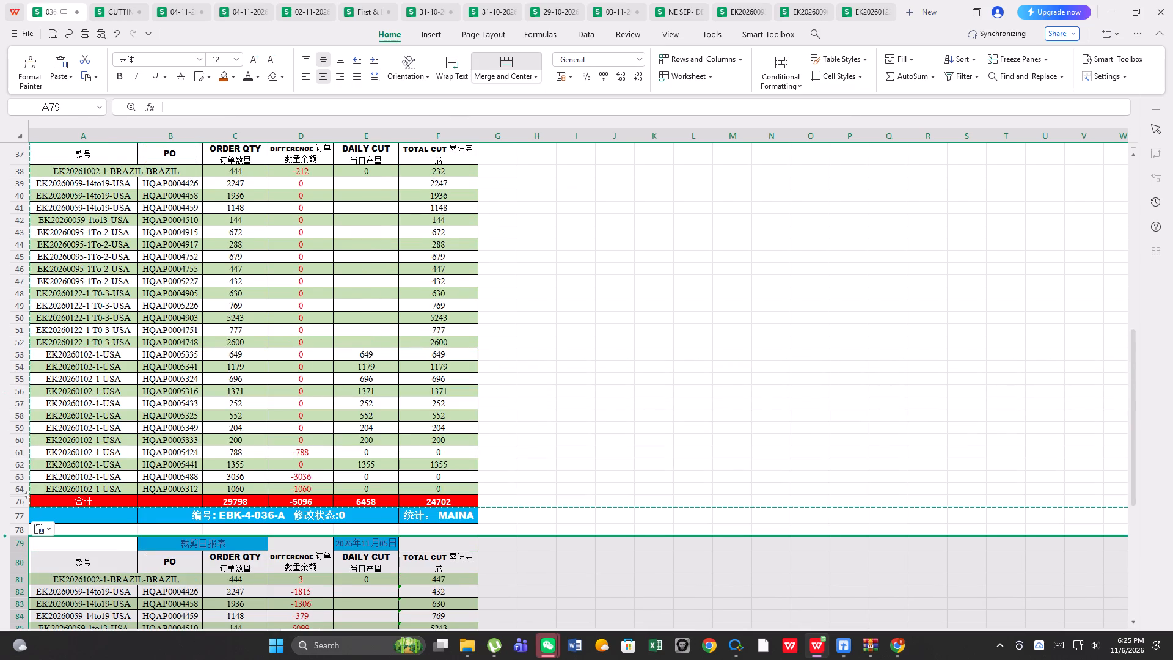
{"action": "scroll", "coordinate": [333, 343], "scroll_direction": "down", "scroll_amount": 8}
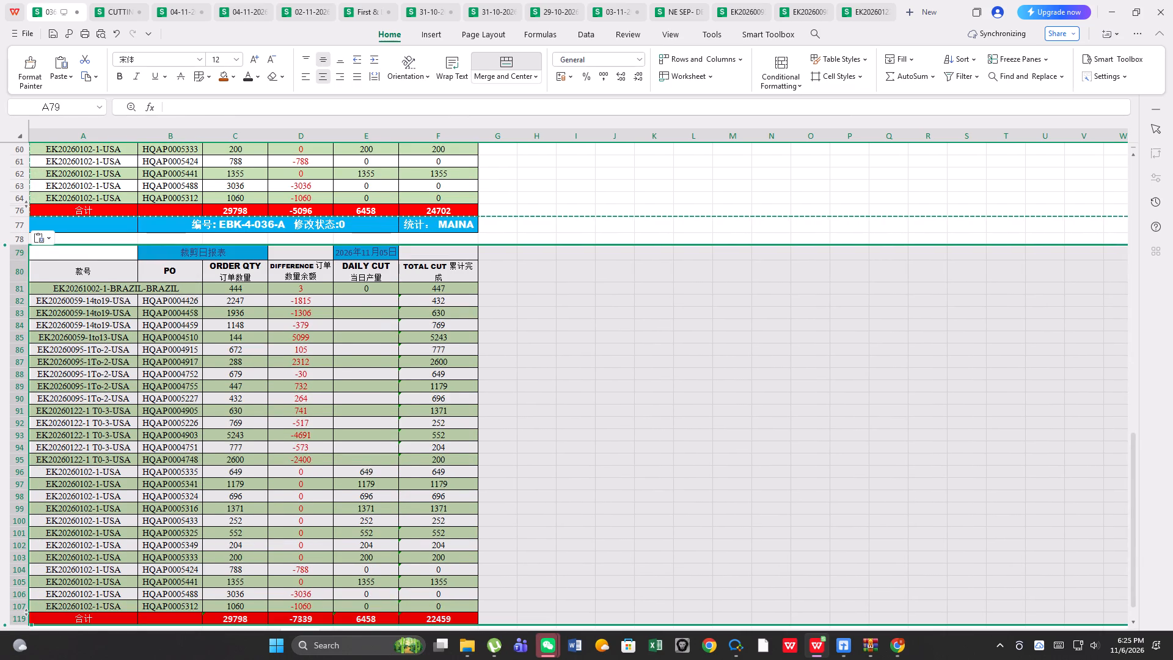
{"action": "scroll", "coordinate": [333, 343], "scroll_direction": "up", "scroll_amount": 9}
{"action": "scroll", "coordinate": [333, 343], "scroll_direction": "down", "scroll_amount": 4}
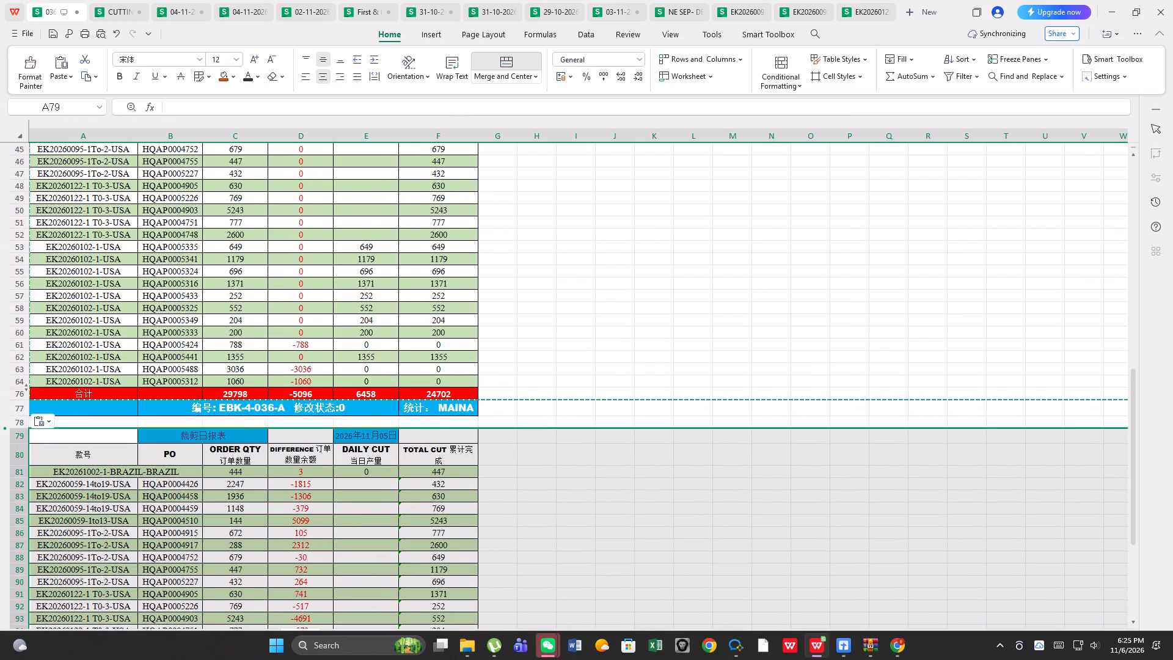
{"action": "scroll", "coordinate": [333, 343], "scroll_direction": "up", "scroll_amount": 3}
{"action": "scroll", "coordinate": [333, 343], "scroll_direction": "down", "scroll_amount": 7}
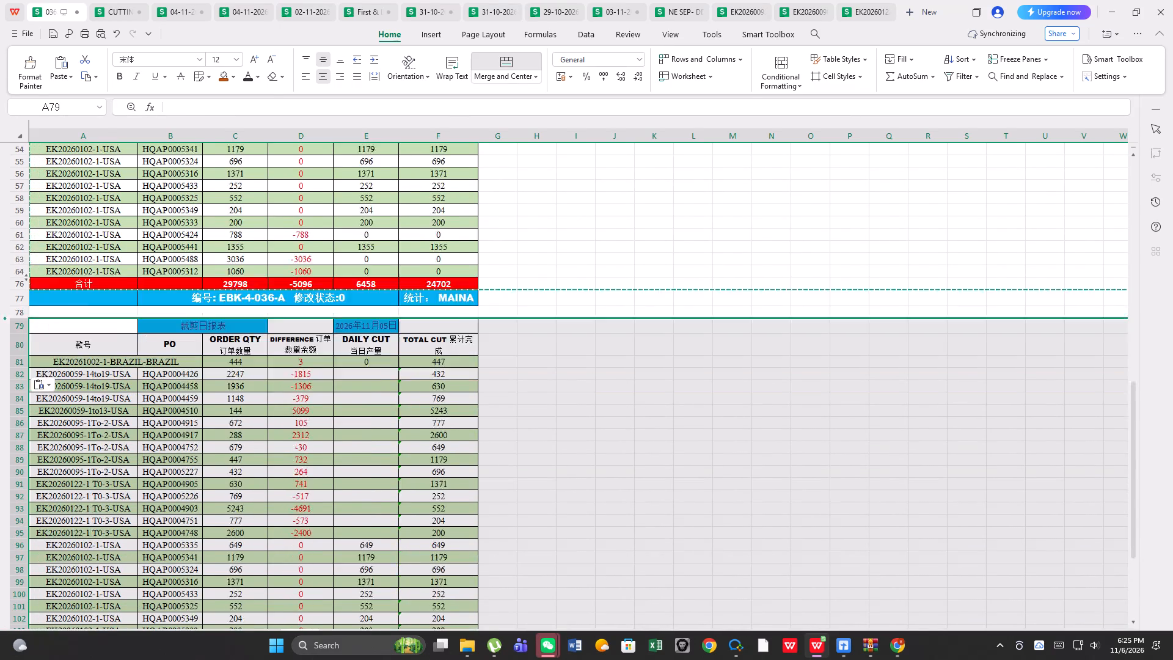
{"action": "scroll", "coordinate": [333, 343], "scroll_direction": "up", "scroll_amount": 1}
{"action": "left_click", "coordinate": [613, 408]}
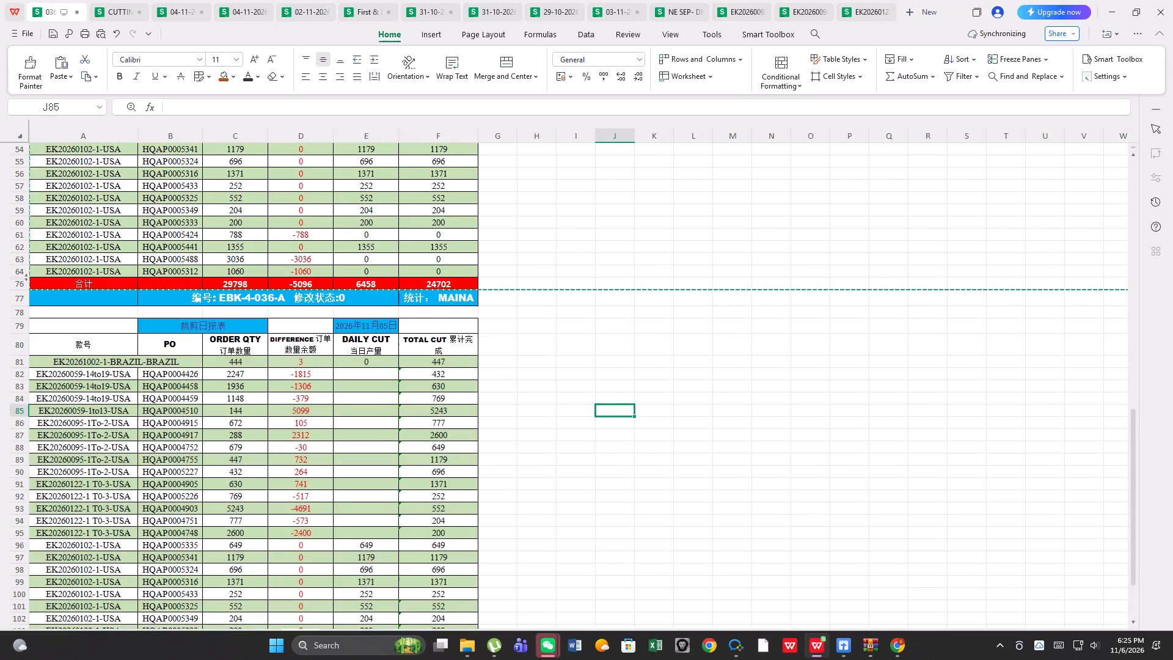
Copy the formatting of DIFFERENCE cells D38:D41 onto D81:D107 in the pasted table with Format Painter.
{"action": "scroll", "coordinate": [521, 375], "scroll_direction": "up", "scroll_amount": 9}
{"action": "left_click_drag", "start_coordinate": [299, 262], "coordinate": [302, 299]}
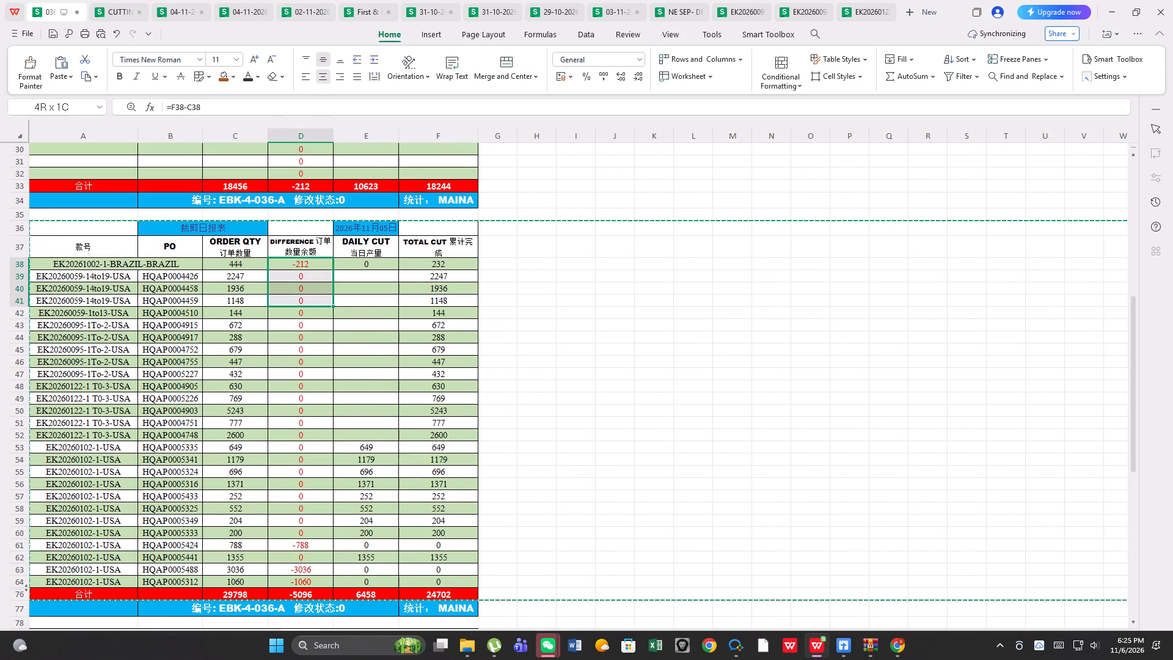
{"action": "left_click_drag", "start_coordinate": [302, 299], "coordinate": [302, 299]}
{"action": "left_click", "coordinate": [29, 75]}
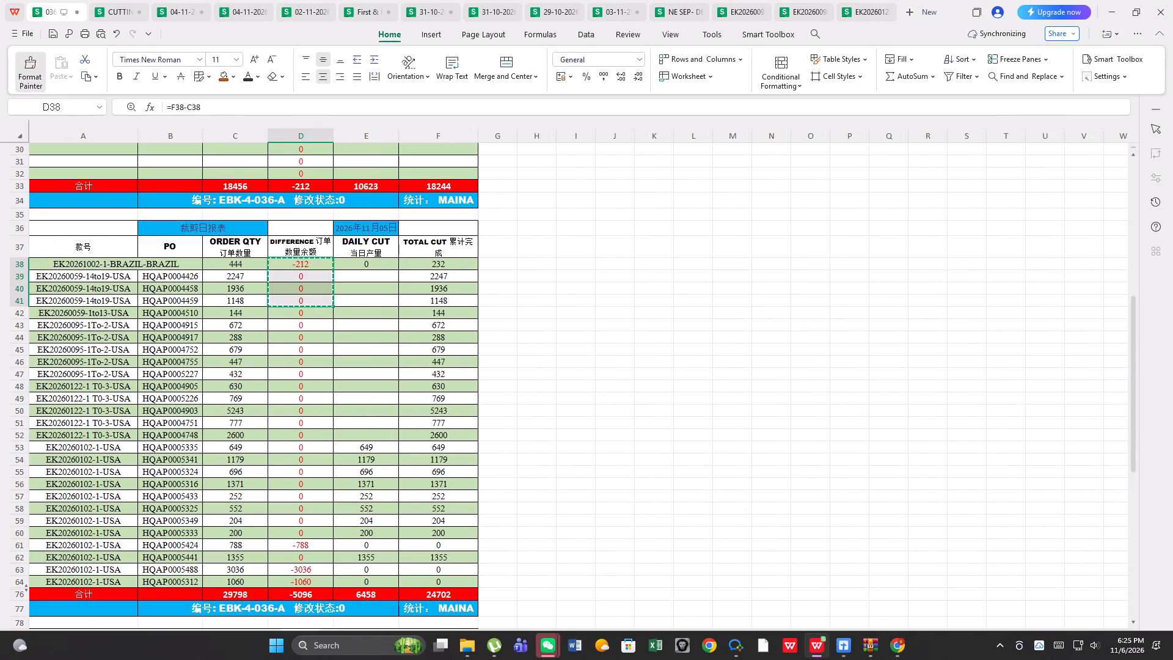
{"action": "scroll", "coordinate": [271, 243], "scroll_direction": "down", "scroll_amount": 12}
{"action": "left_click_drag", "start_coordinate": [305, 291], "coordinate": [297, 320]}
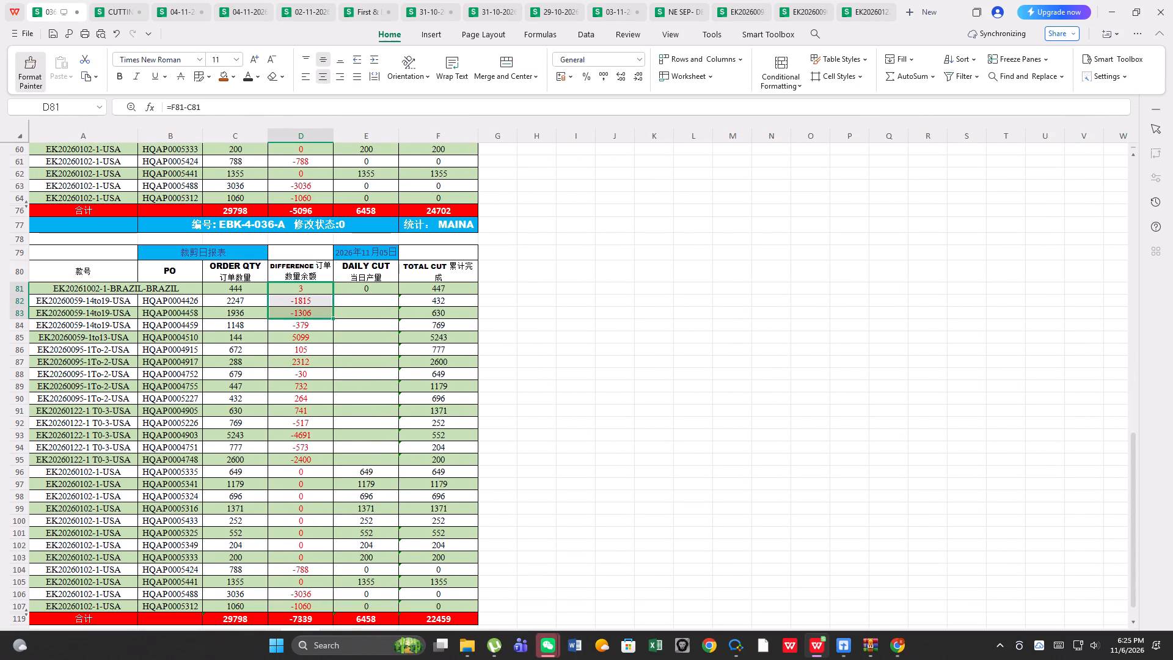
{"action": "left_click_drag", "start_coordinate": [297, 320], "coordinate": [299, 610]}
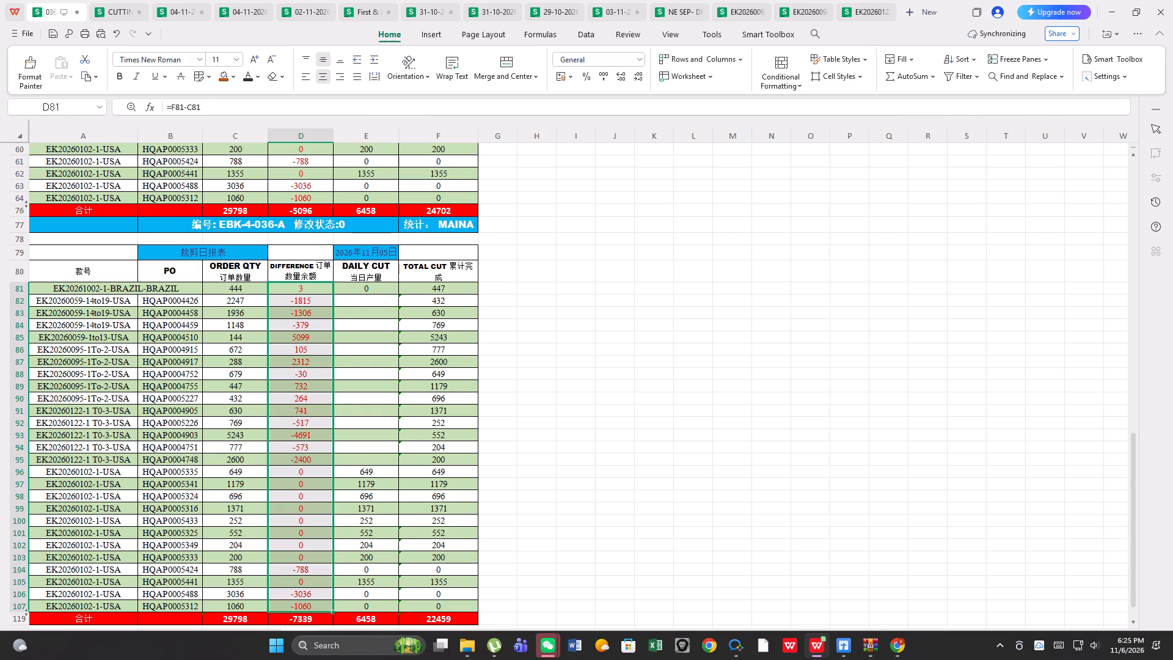
{"action": "left_click", "coordinate": [306, 578]}
{"action": "left_click", "coordinate": [629, 437]}
Compare the original and pasted tables and inspect the TOTAL CUT formulas in the original table.
{"action": "scroll", "coordinate": [272, 296], "scroll_direction": "up", "scroll_amount": 6}
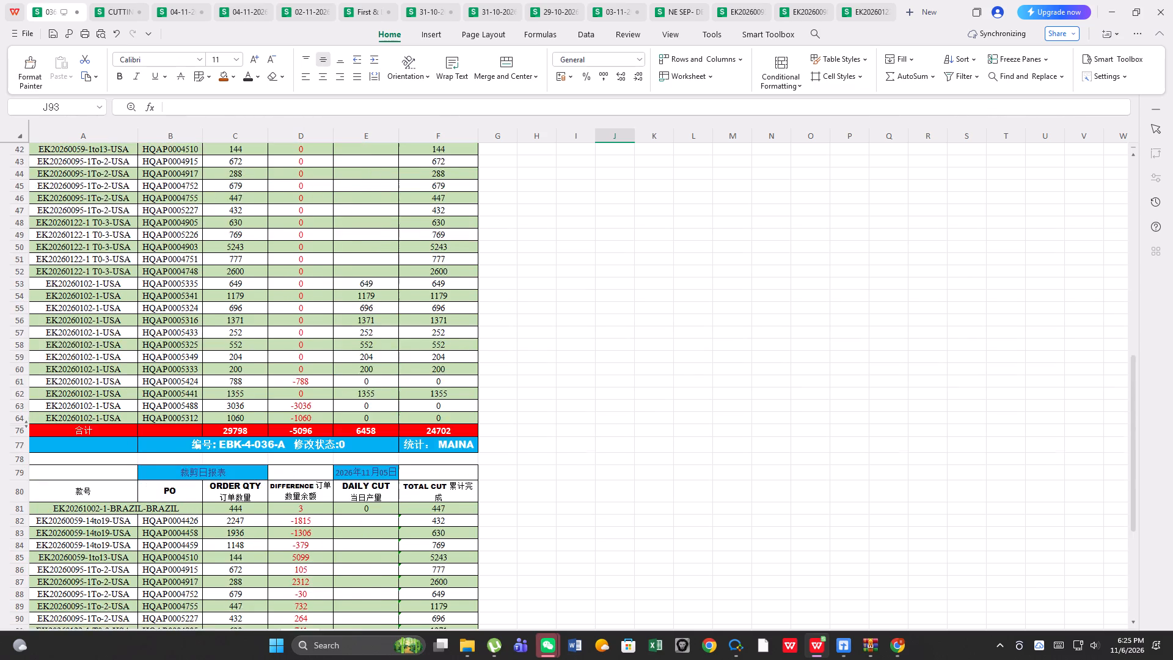
{"action": "scroll", "coordinate": [301, 276], "scroll_direction": "up", "scroll_amount": 4}
{"action": "scroll", "coordinate": [301, 276], "scroll_direction": "down", "scroll_amount": 7}
{"action": "scroll", "coordinate": [301, 276], "scroll_direction": "up", "scroll_amount": 3}
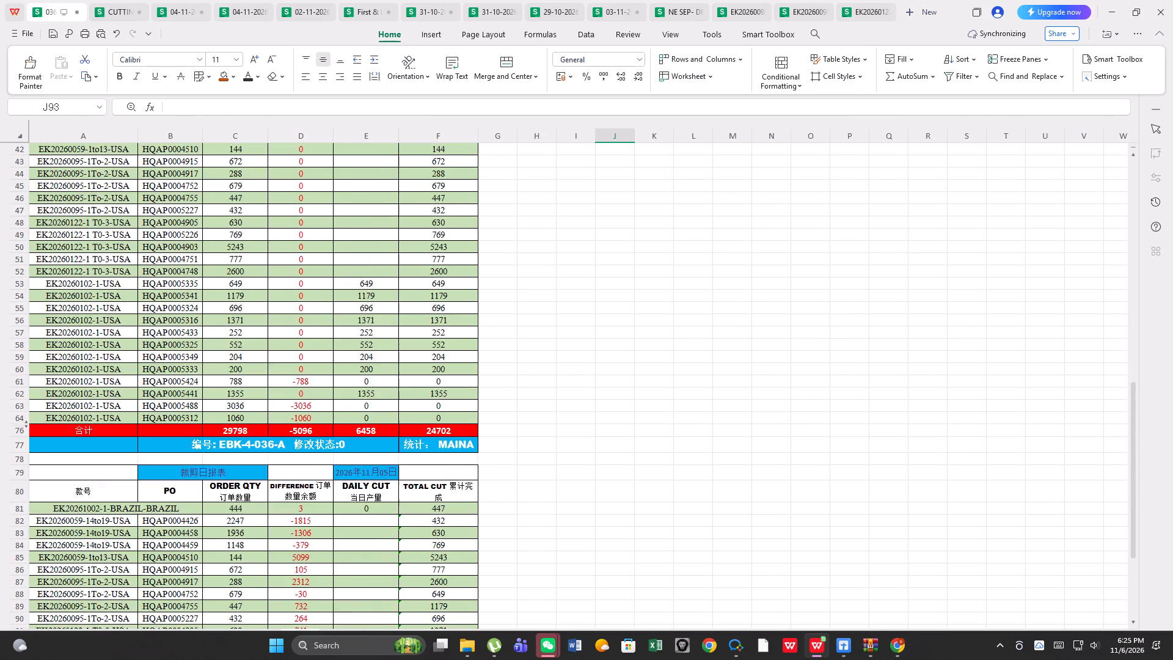
{"action": "scroll", "coordinate": [301, 276], "scroll_direction": "up", "scroll_amount": 3}
{"action": "scroll", "coordinate": [301, 276], "scroll_direction": "down", "scroll_amount": 7}
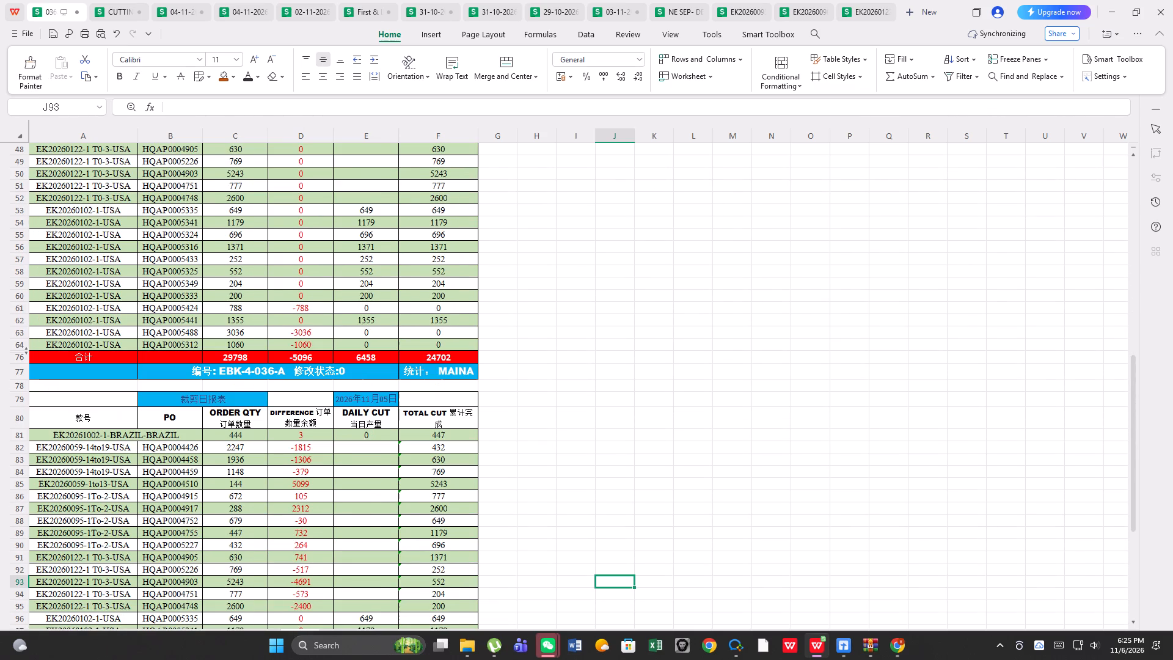
{"action": "scroll", "coordinate": [301, 276], "scroll_direction": "up", "scroll_amount": 6}
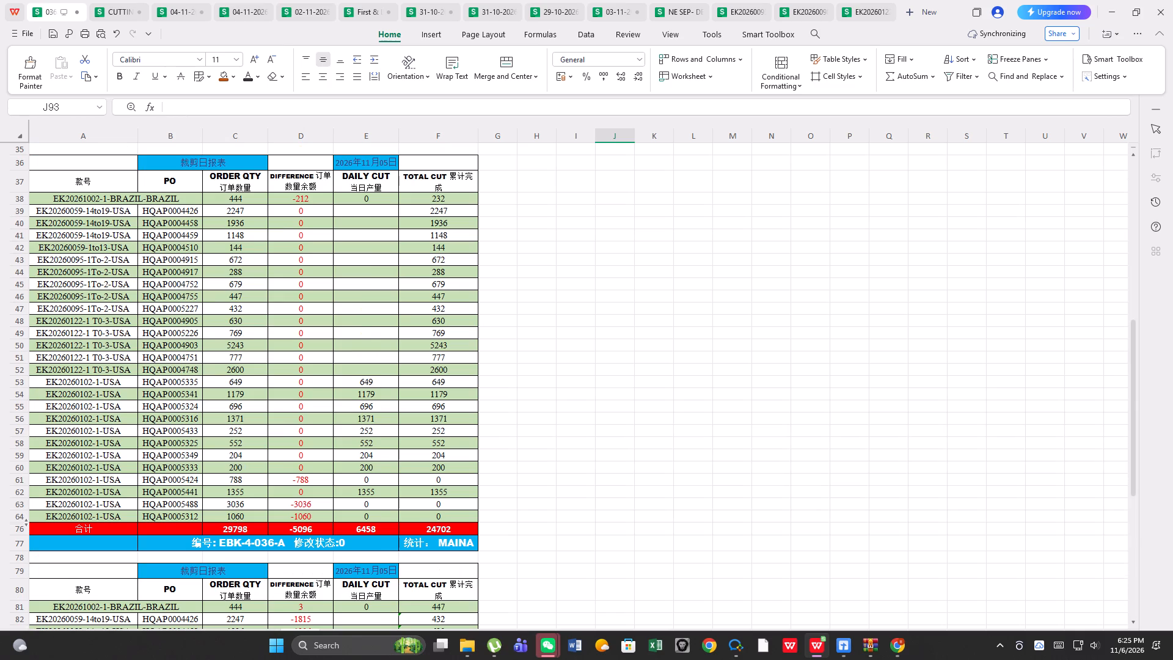
{"action": "left_click_drag", "start_coordinate": [423, 200], "coordinate": [451, 510]}
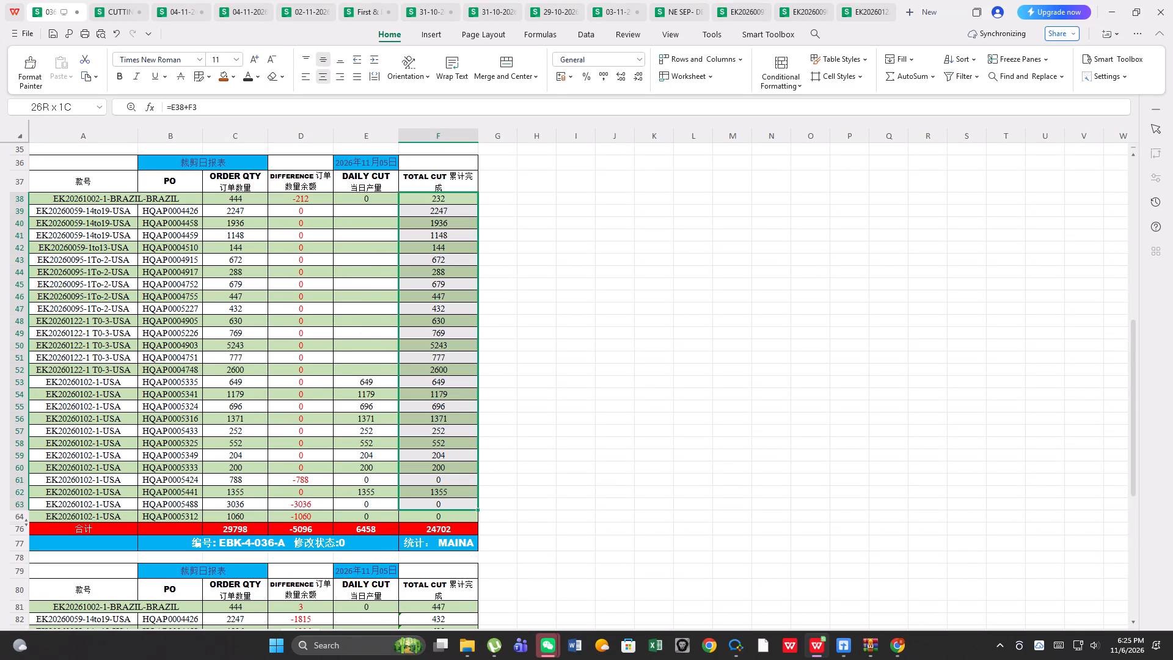
{"action": "left_click_drag", "start_coordinate": [451, 510], "coordinate": [454, 513]}
{"action": "left_click", "coordinate": [448, 508]}
{"action": "left_click", "coordinate": [447, 486]}
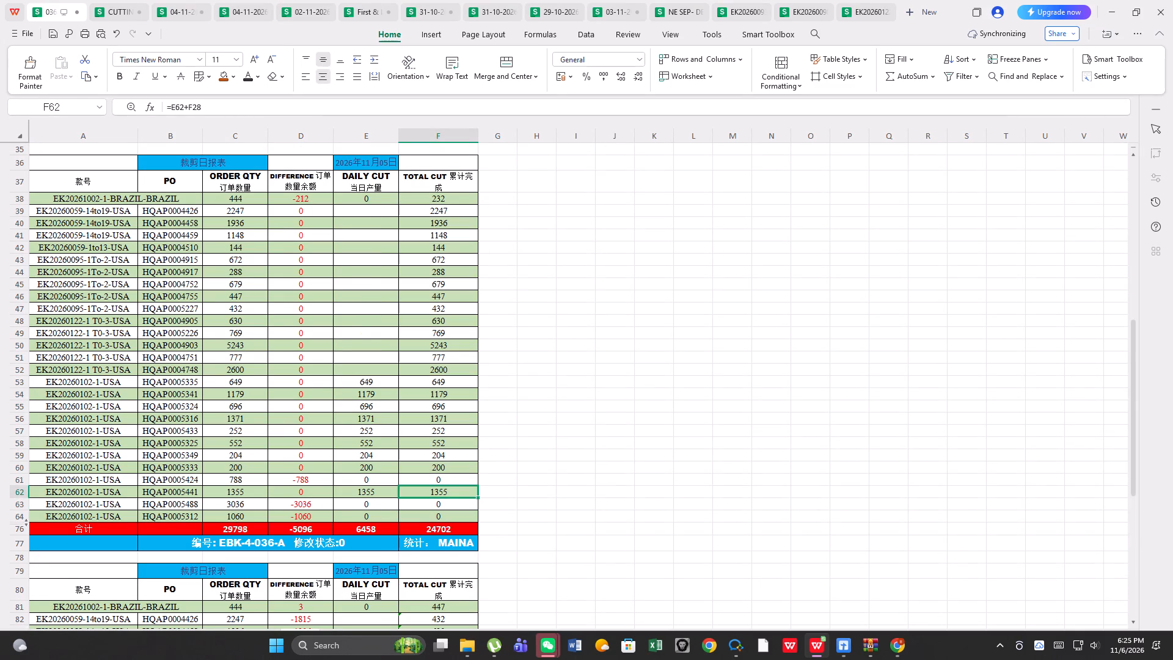
{"action": "left_click", "coordinate": [453, 447]}
Copy the TOTAL CUT cells F38:F64 and paste them into the pasted table starting at F81.
{"action": "left_click_drag", "start_coordinate": [437, 204], "coordinate": [442, 518]}
{"action": "right_click", "coordinate": [445, 463]}
{"action": "left_click", "coordinate": [467, 121]}
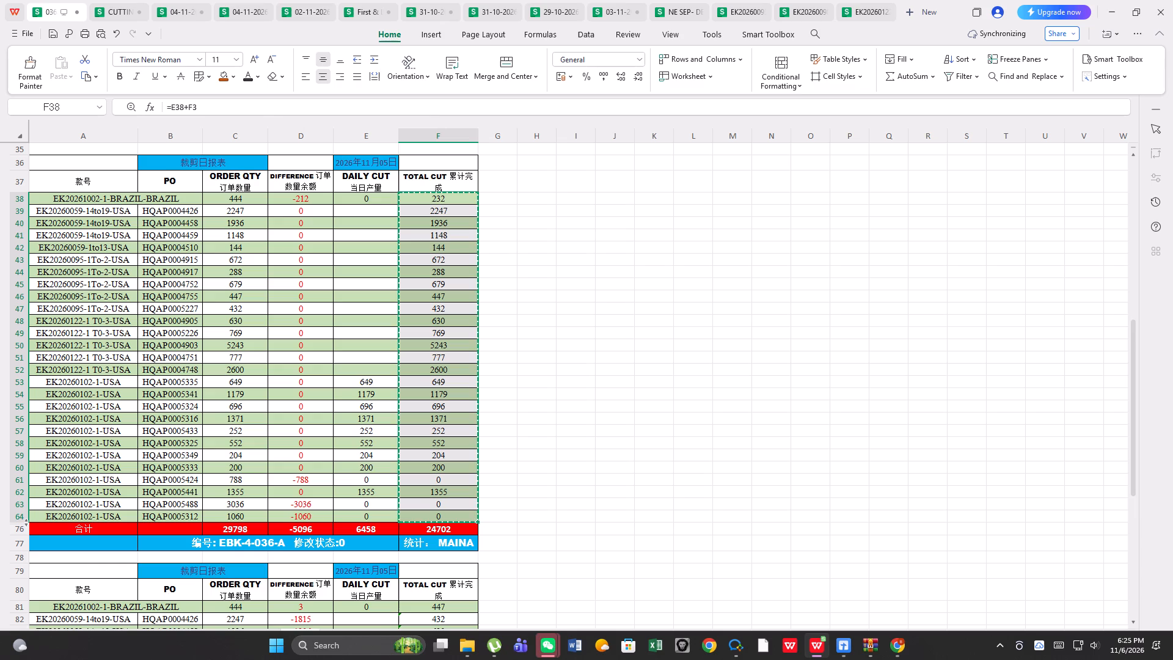
{"action": "scroll", "coordinate": [419, 318], "scroll_direction": "down", "scroll_amount": 10}
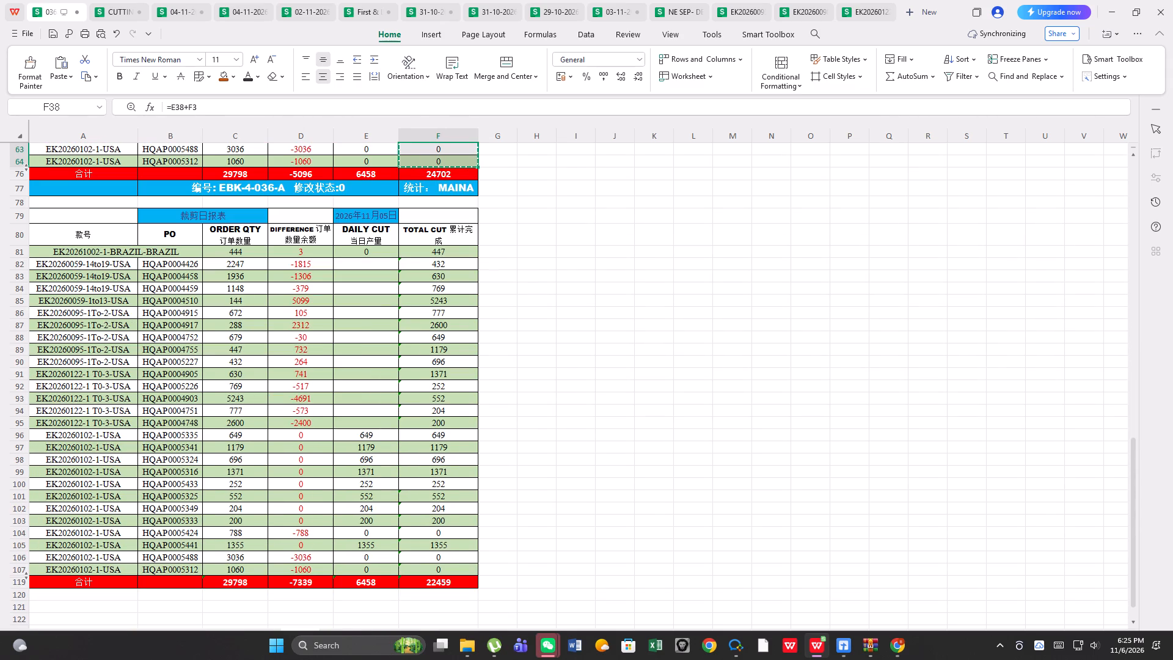
{"action": "left_click", "coordinate": [464, 250]}
{"action": "right_click", "coordinate": [468, 251]}
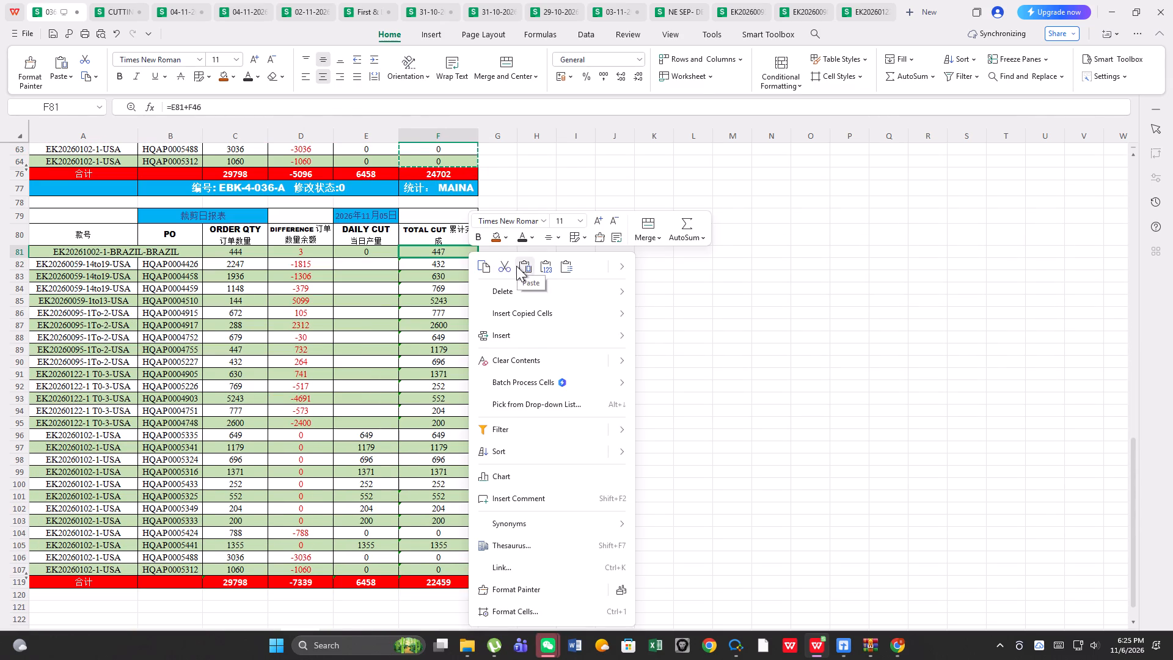
{"action": "left_click", "coordinate": [516, 266]}
{"action": "scroll", "coordinate": [488, 348], "scroll_direction": "up", "scroll_amount": 2}
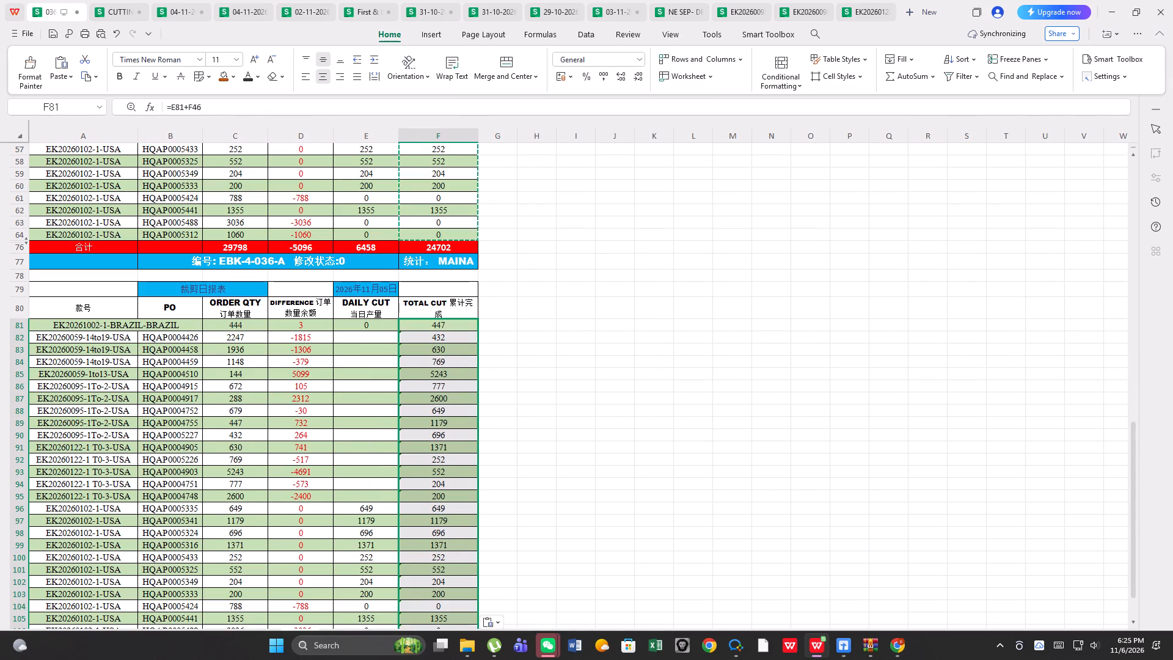
{"action": "double_click", "coordinate": [564, 375]}
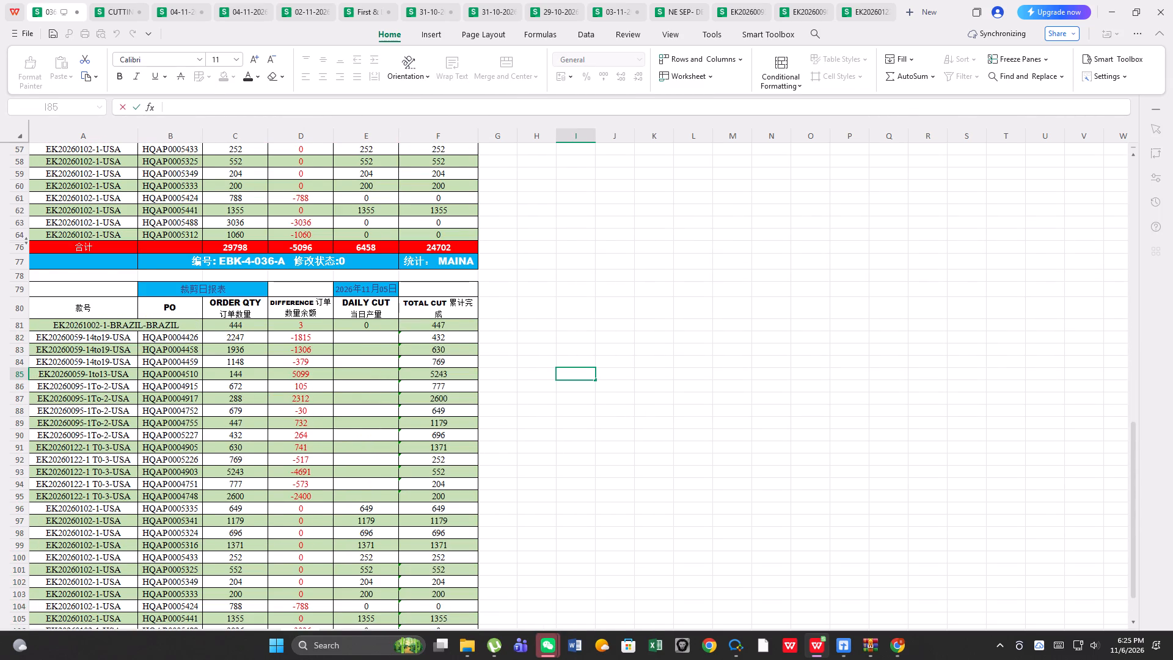
Copy the TOTAL CUT cell F38 and paste it into F81 of the pasted table.
{"action": "scroll", "coordinate": [502, 354], "scroll_direction": "up", "scroll_amount": 3}
{"action": "scroll", "coordinate": [487, 302], "scroll_direction": "up", "scroll_amount": 5}
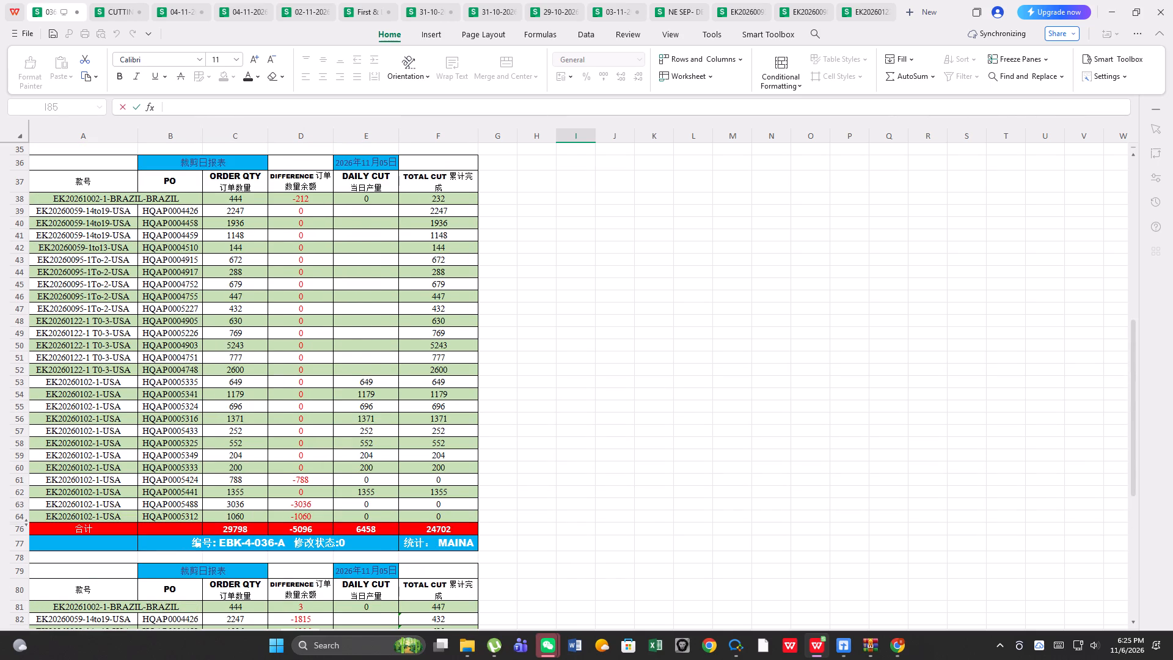
{"action": "left_click", "coordinate": [464, 207]}
{"action": "left_click", "coordinate": [472, 198]}
{"action": "right_click", "coordinate": [471, 199]}
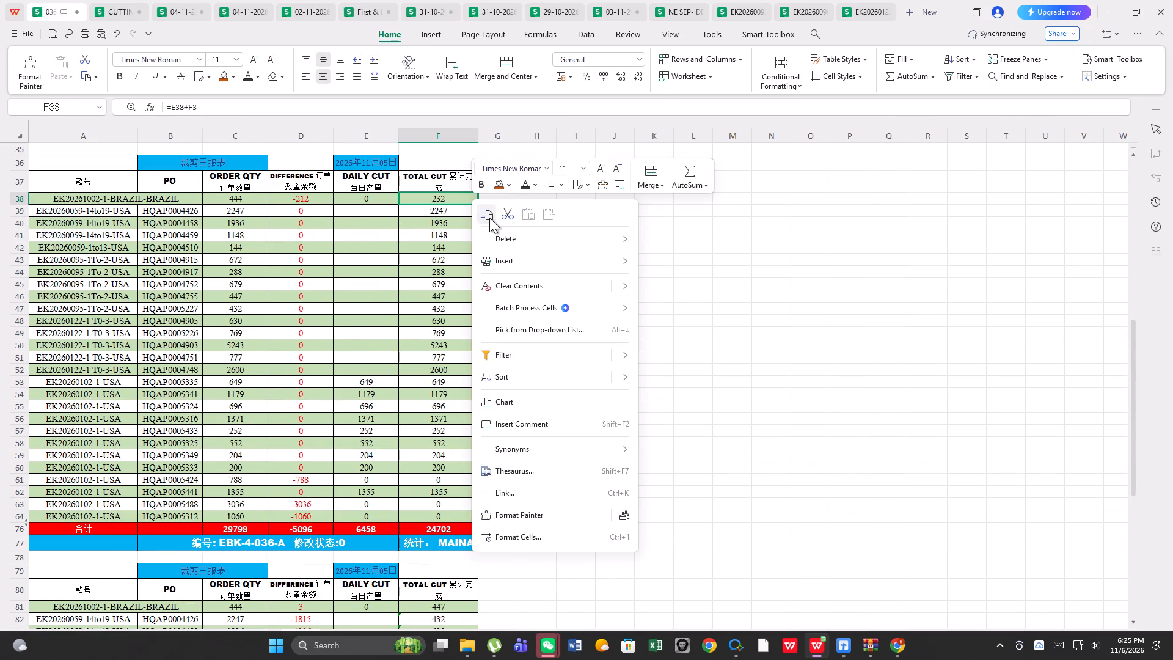
{"action": "left_click", "coordinate": [489, 218]}
{"action": "scroll", "coordinate": [491, 335], "scroll_direction": "down", "scroll_amount": 6}
{"action": "left_click", "coordinate": [453, 402]}
{"action": "right_click", "coordinate": [453, 402]}
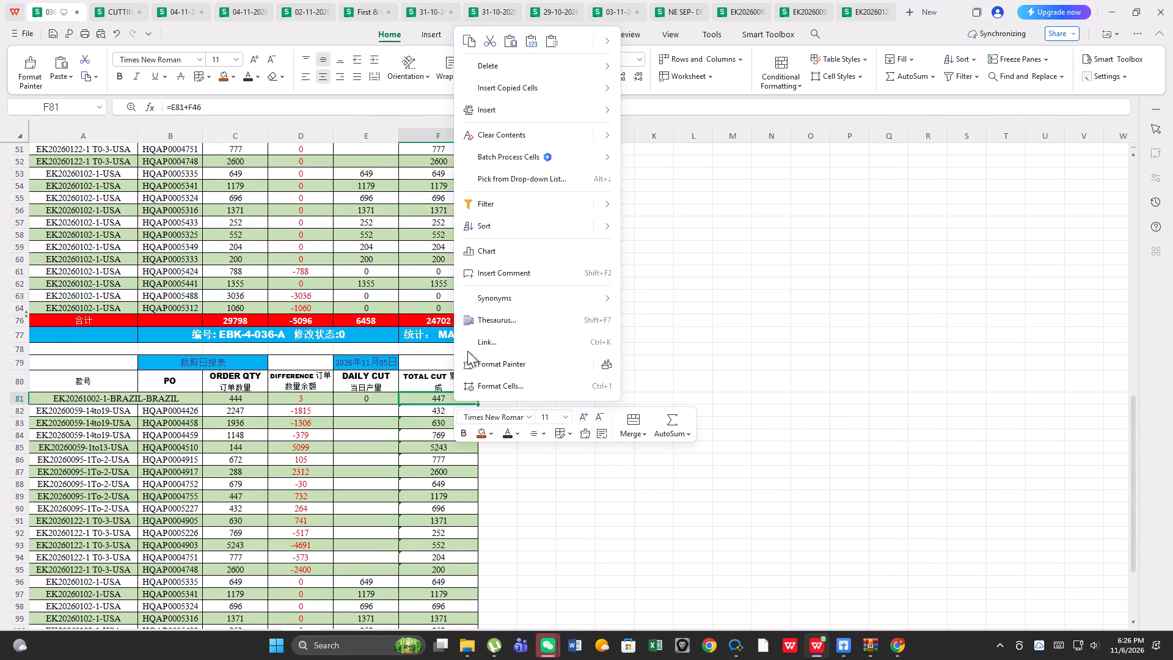
{"action": "left_click", "coordinate": [506, 33]}
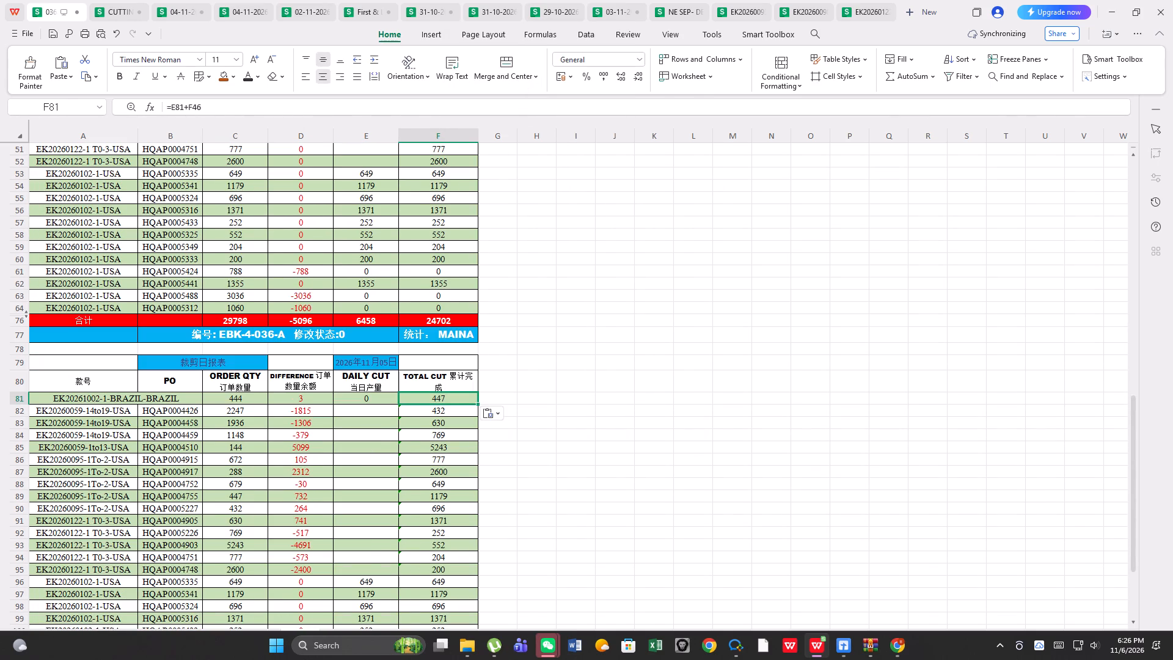
{"action": "left_click", "coordinate": [568, 331]}
Check the pasted table against the original and inspect the original's DIFFERENCE column formulas down to the total row.
{"action": "scroll", "coordinate": [12, 243], "scroll_direction": "down", "scroll_amount": 7}
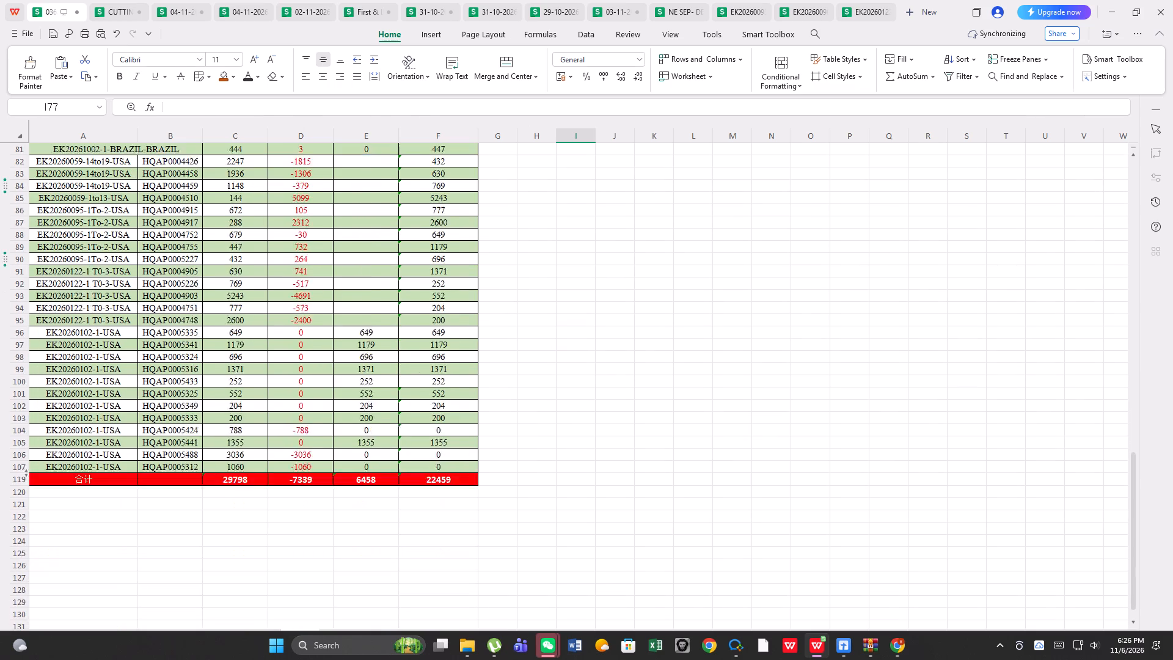
{"action": "scroll", "coordinate": [24, 292], "scroll_direction": "down", "scroll_amount": 2}
{"action": "scroll", "coordinate": [24, 292], "scroll_direction": "up", "scroll_amount": 3}
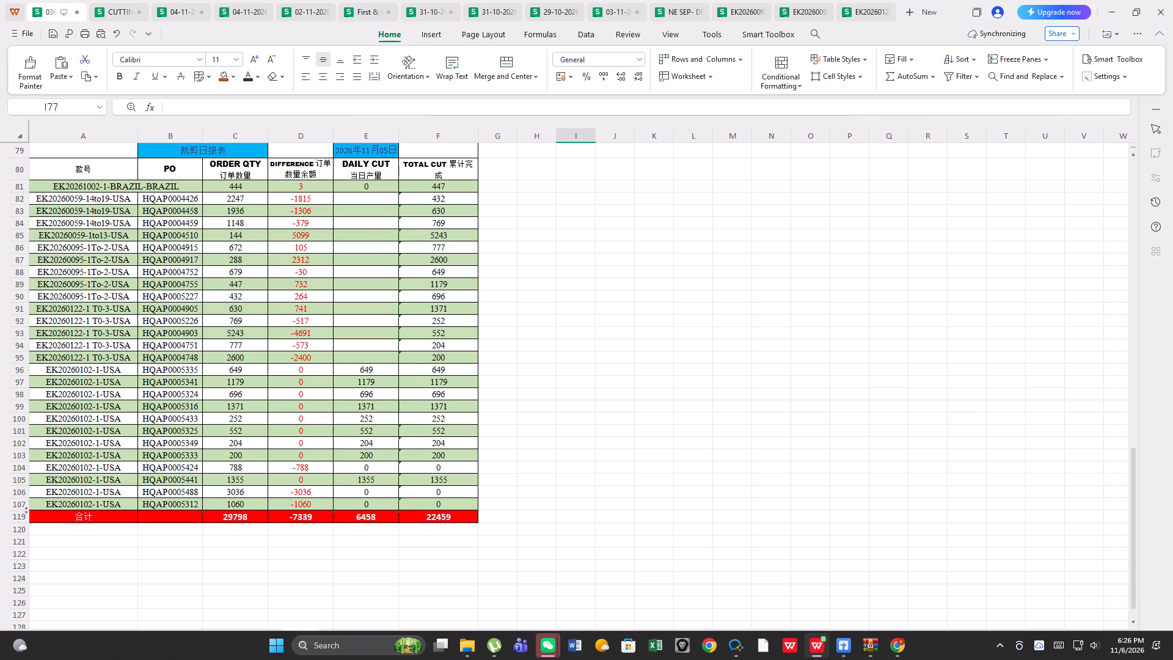
{"action": "scroll", "coordinate": [260, 336], "scroll_direction": "up", "scroll_amount": 12}
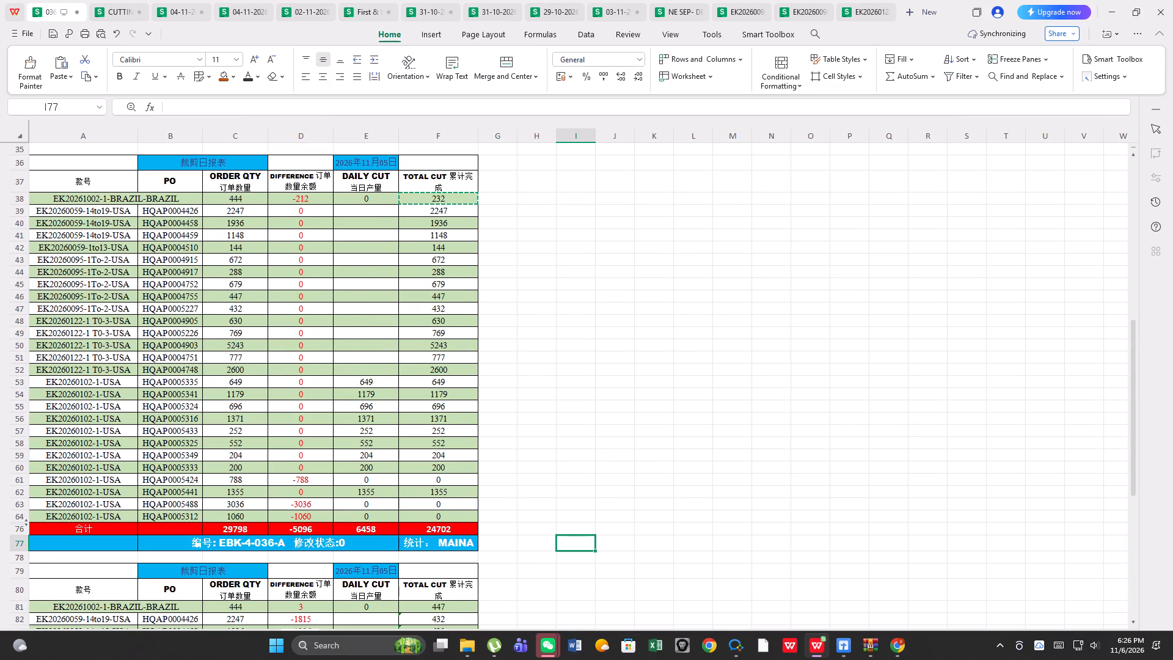
{"action": "left_click", "coordinate": [320, 218]}
{"action": "left_click", "coordinate": [321, 239]}
{"action": "left_click", "coordinate": [315, 291]}
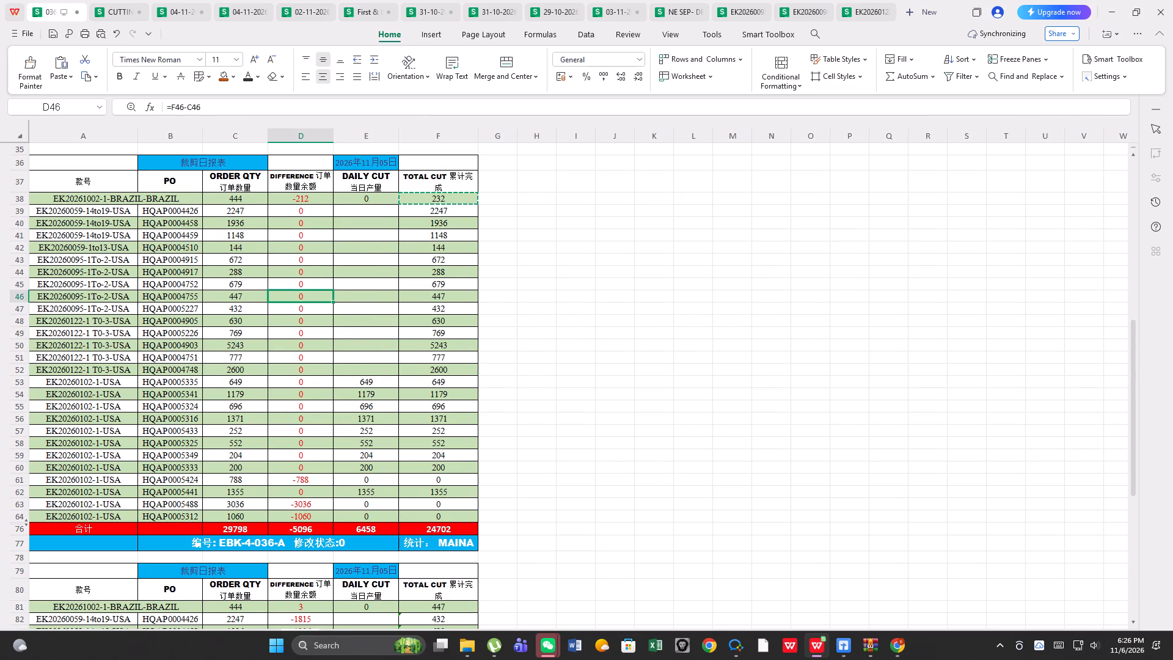
{"action": "left_click", "coordinate": [312, 346]}
{"action": "left_click", "coordinate": [313, 386]}
{"action": "left_click", "coordinate": [314, 404]}
{"action": "double_click", "coordinate": [312, 435]}
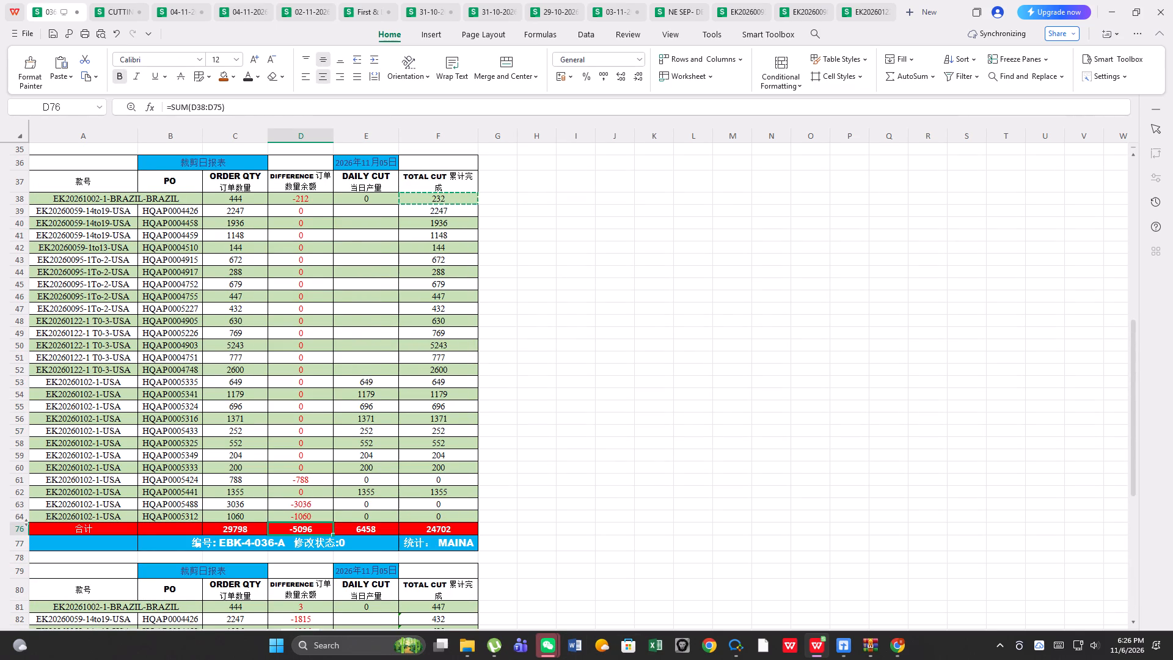
Undo the TOTAL CUT pastes and the pasted copy of the table below the November 5 table.
{"action": "scroll", "coordinate": [271, 332], "scroll_direction": "up", "scroll_amount": 1}
{"action": "scroll", "coordinate": [317, 321], "scroll_direction": "down", "scroll_amount": 6}
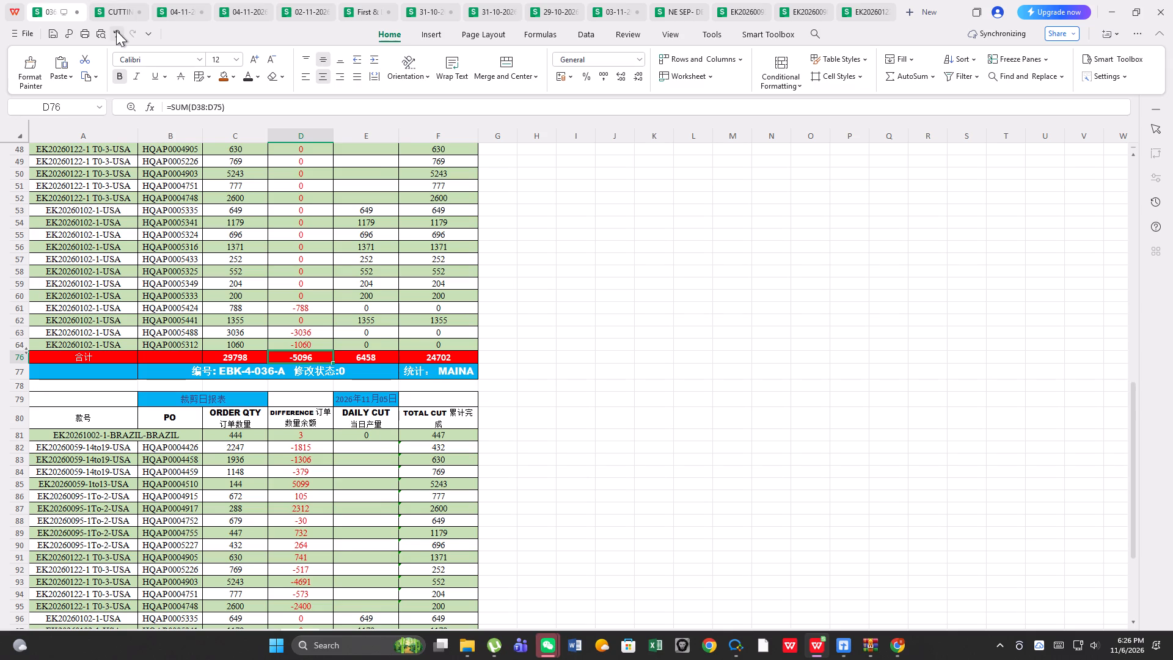
{"action": "left_click", "coordinate": [116, 31]}
{"action": "left_click", "coordinate": [112, 32]}
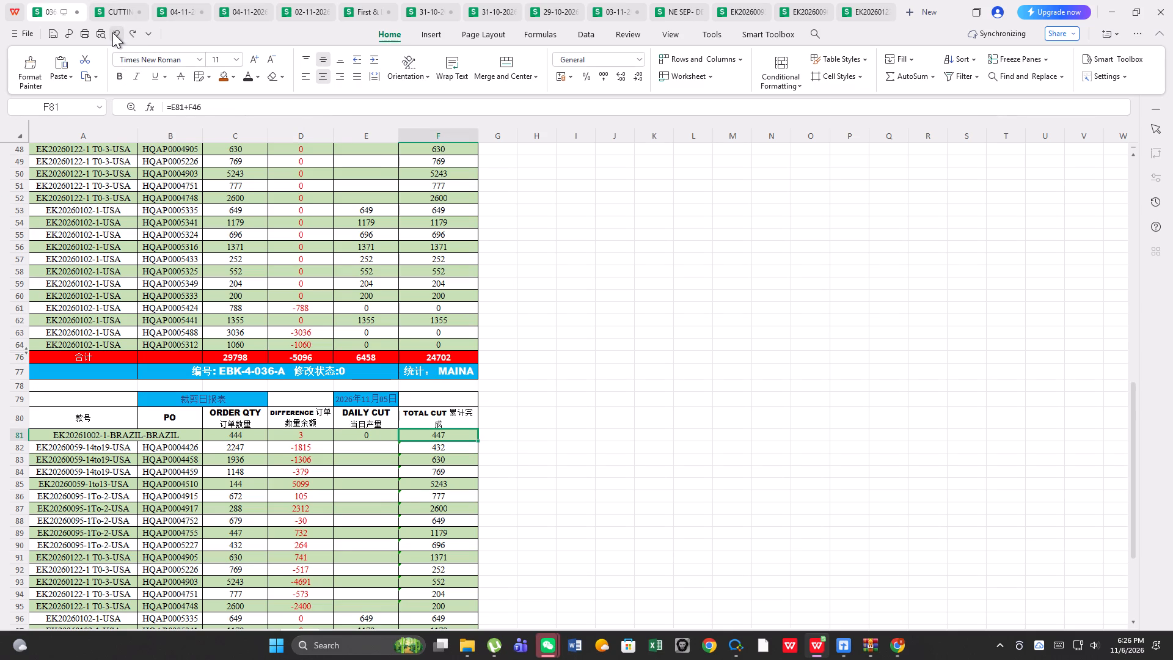
{"action": "left_click", "coordinate": [112, 32]}
{"action": "left_click", "coordinate": [112, 32]}
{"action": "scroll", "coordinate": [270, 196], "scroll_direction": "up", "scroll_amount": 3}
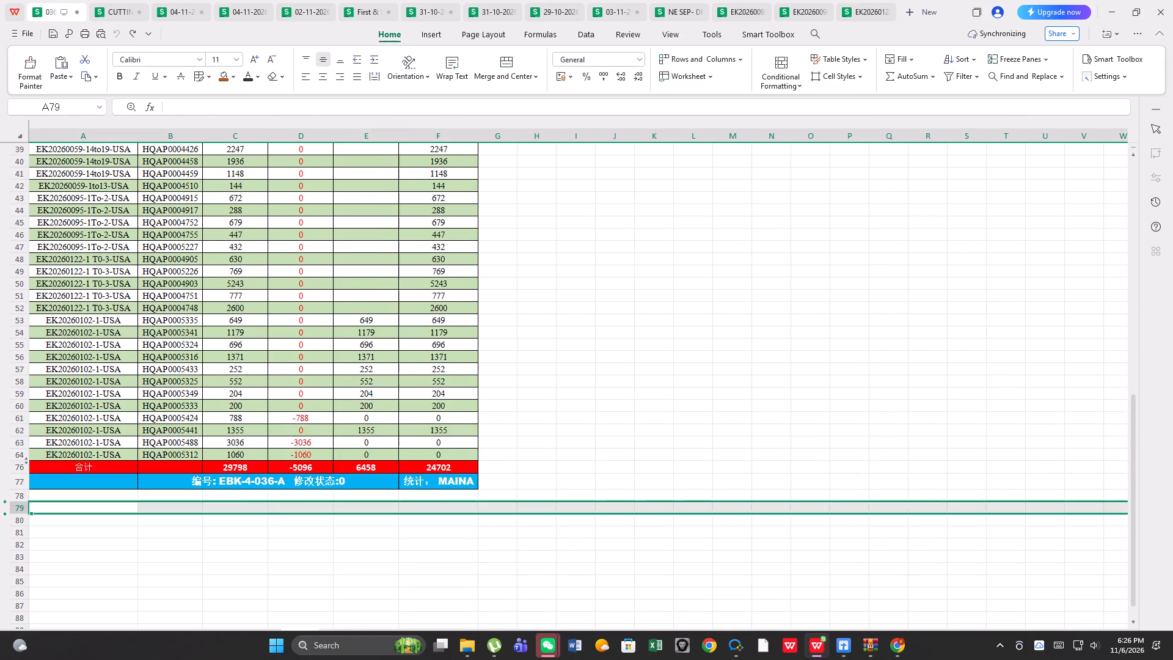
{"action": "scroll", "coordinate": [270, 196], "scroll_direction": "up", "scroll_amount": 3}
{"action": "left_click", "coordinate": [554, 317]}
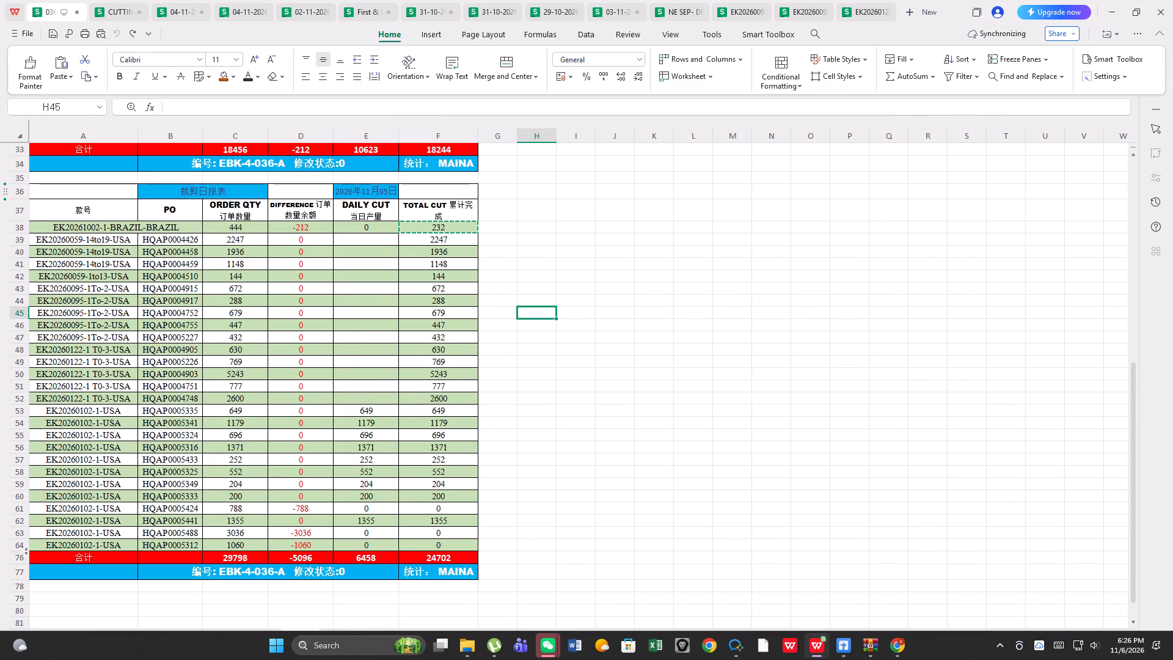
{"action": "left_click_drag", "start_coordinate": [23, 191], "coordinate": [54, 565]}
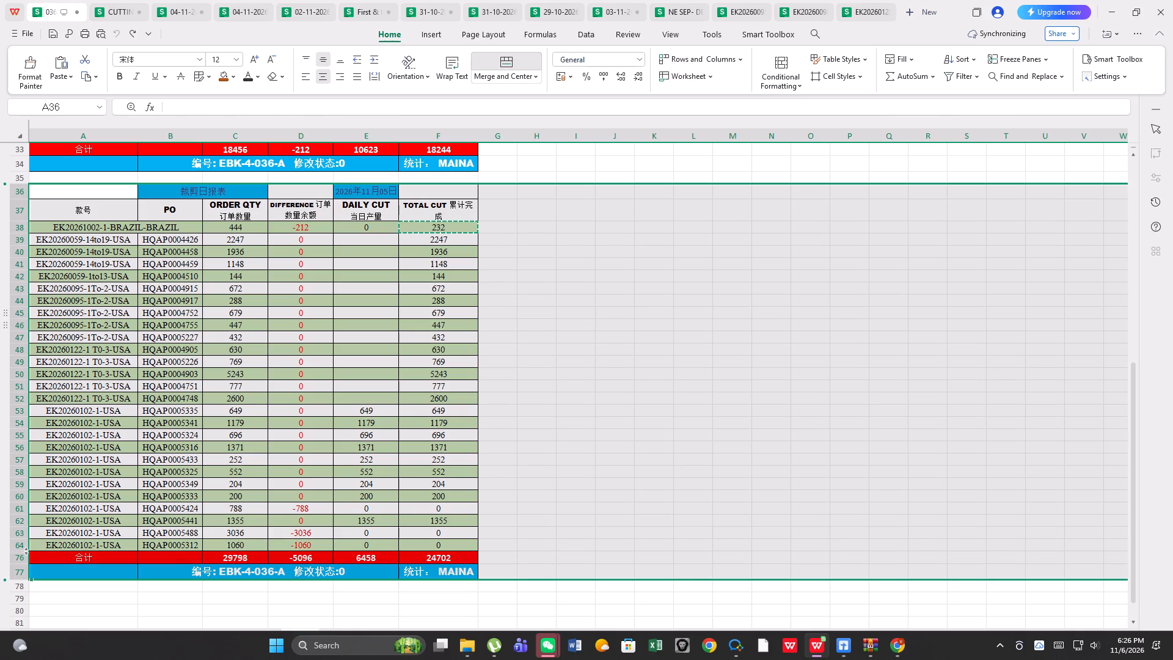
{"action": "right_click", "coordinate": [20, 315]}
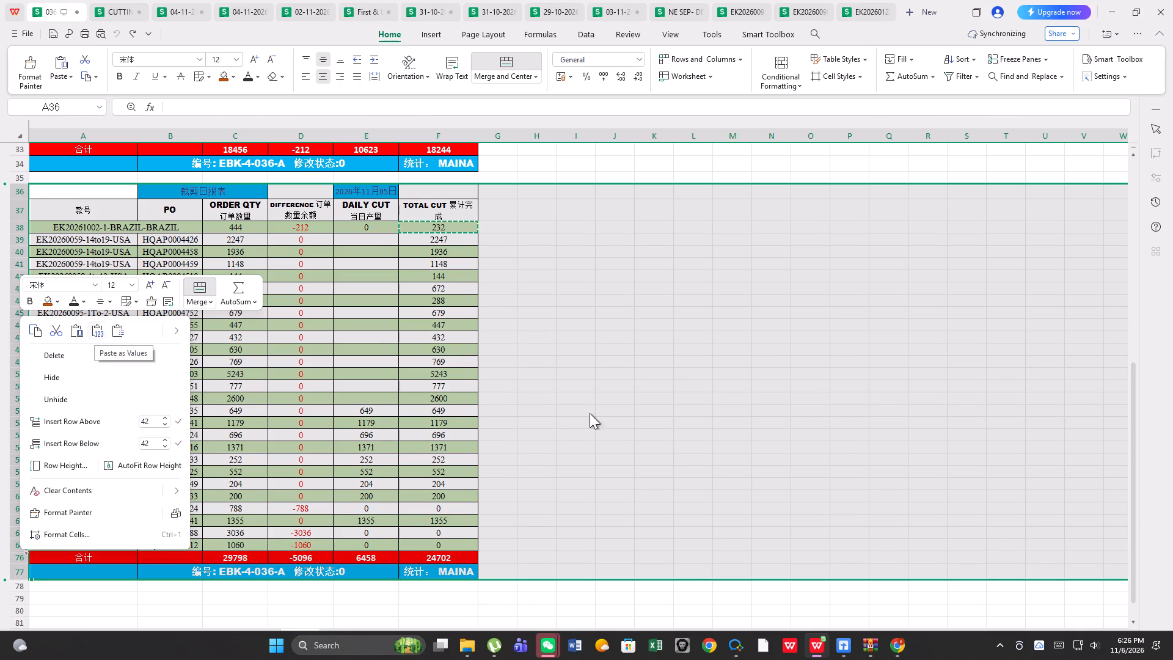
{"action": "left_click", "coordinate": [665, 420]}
Unhide rows 65 to 75 above the total row of the November 5 table.
{"action": "left_click", "coordinate": [29, 549]}
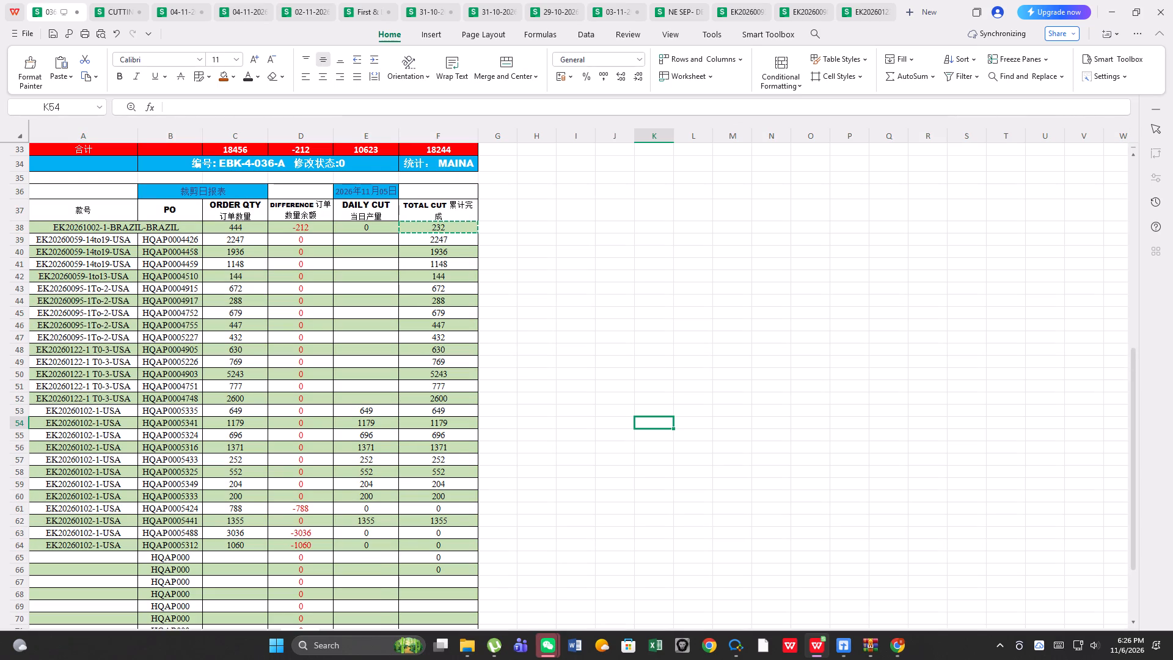
Examine rows 65 to 75 of the November 5 table, including their DIFFERENCE formulas, against the rows above.
{"action": "scroll", "coordinate": [86, 479], "scroll_direction": "down", "scroll_amount": 2}
{"action": "scroll", "coordinate": [141, 443], "scroll_direction": "down", "scroll_amount": 3}
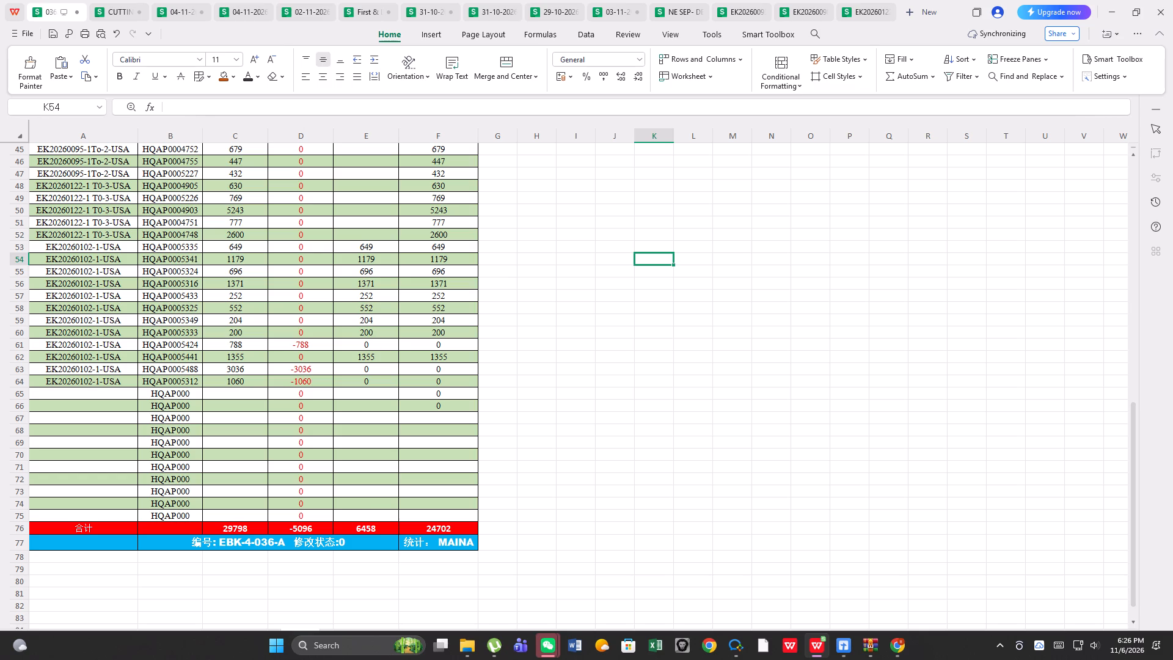
{"action": "left_click", "coordinate": [263, 412]}
{"action": "left_click", "coordinate": [255, 397]}
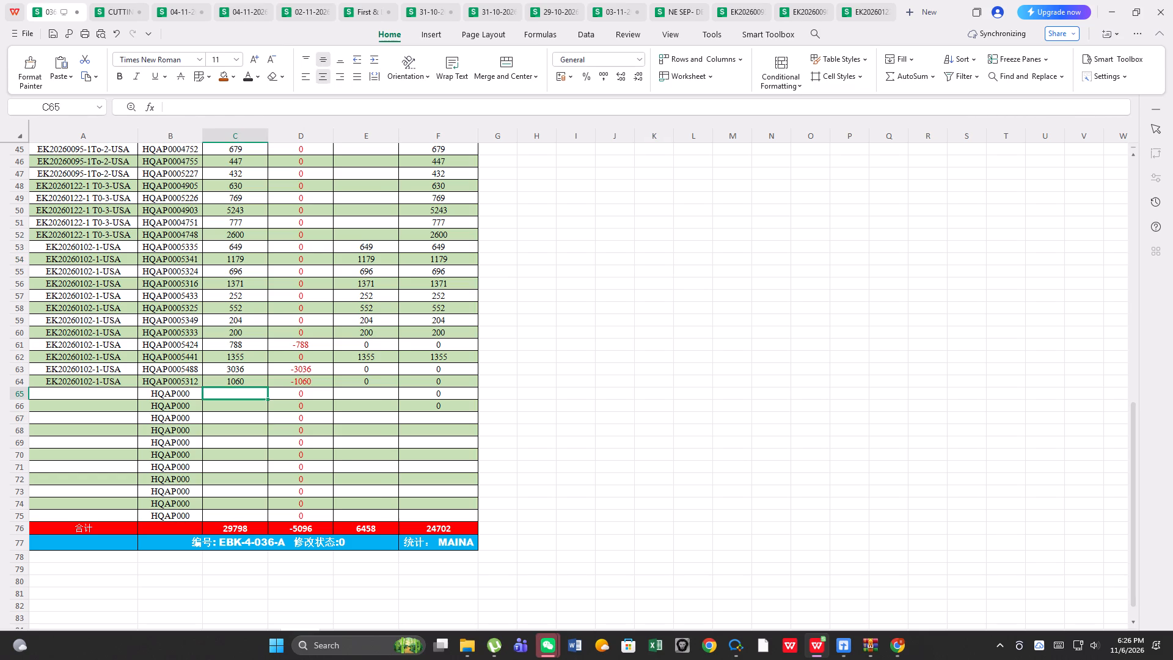
{"action": "left_click", "coordinate": [296, 404]}
{"action": "left_click", "coordinate": [297, 424]}
{"action": "left_click", "coordinate": [307, 472]}
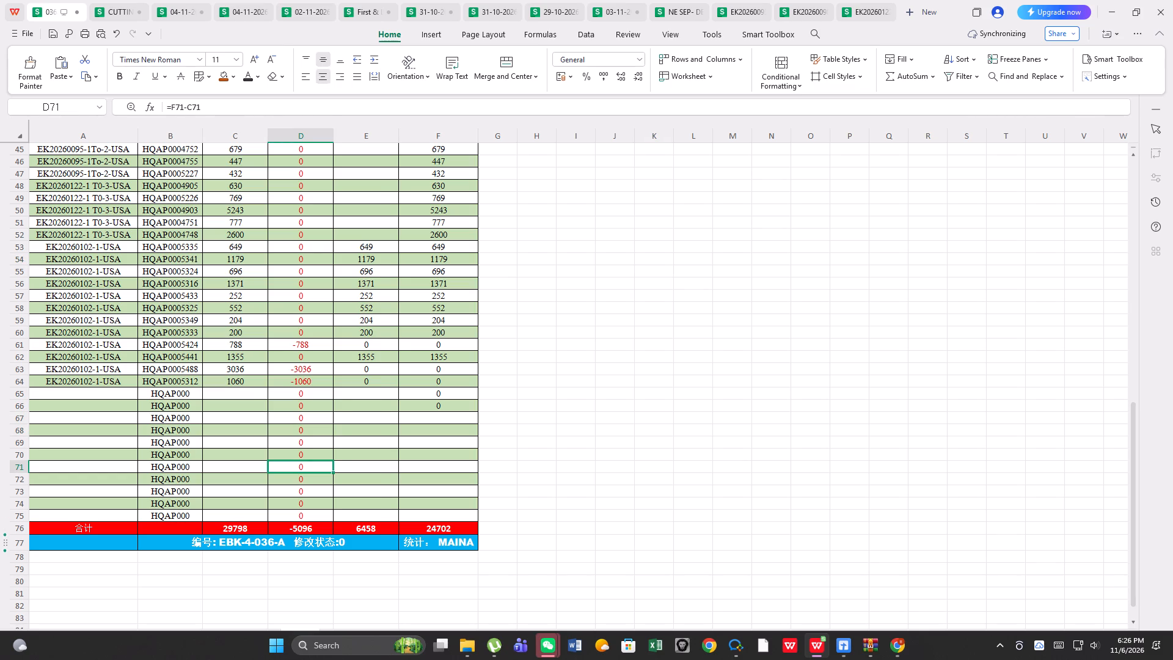
{"action": "scroll", "coordinate": [31, 202], "scroll_direction": "up", "scroll_amount": 2}
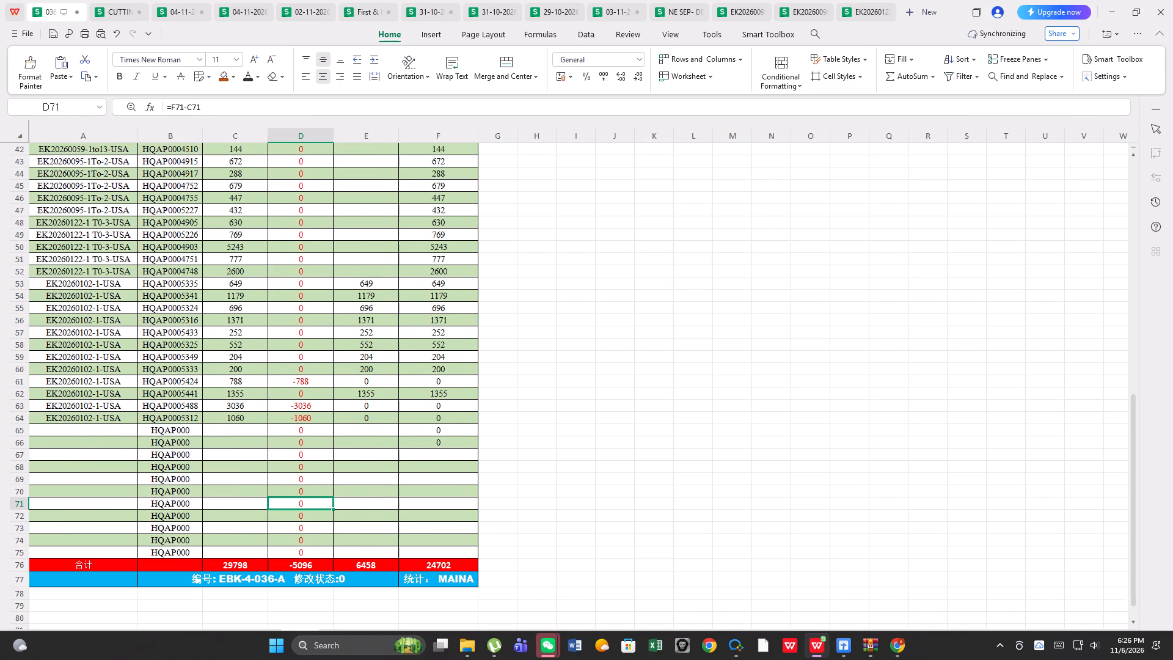
{"action": "scroll", "coordinate": [32, 196], "scroll_direction": "up", "scroll_amount": 2}
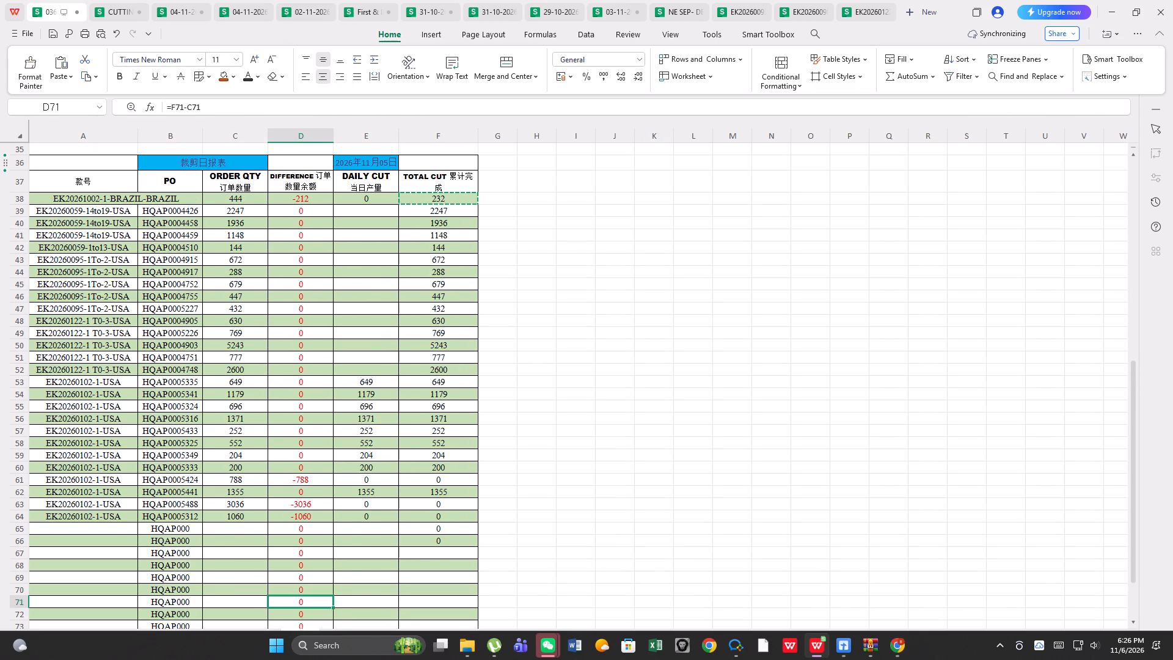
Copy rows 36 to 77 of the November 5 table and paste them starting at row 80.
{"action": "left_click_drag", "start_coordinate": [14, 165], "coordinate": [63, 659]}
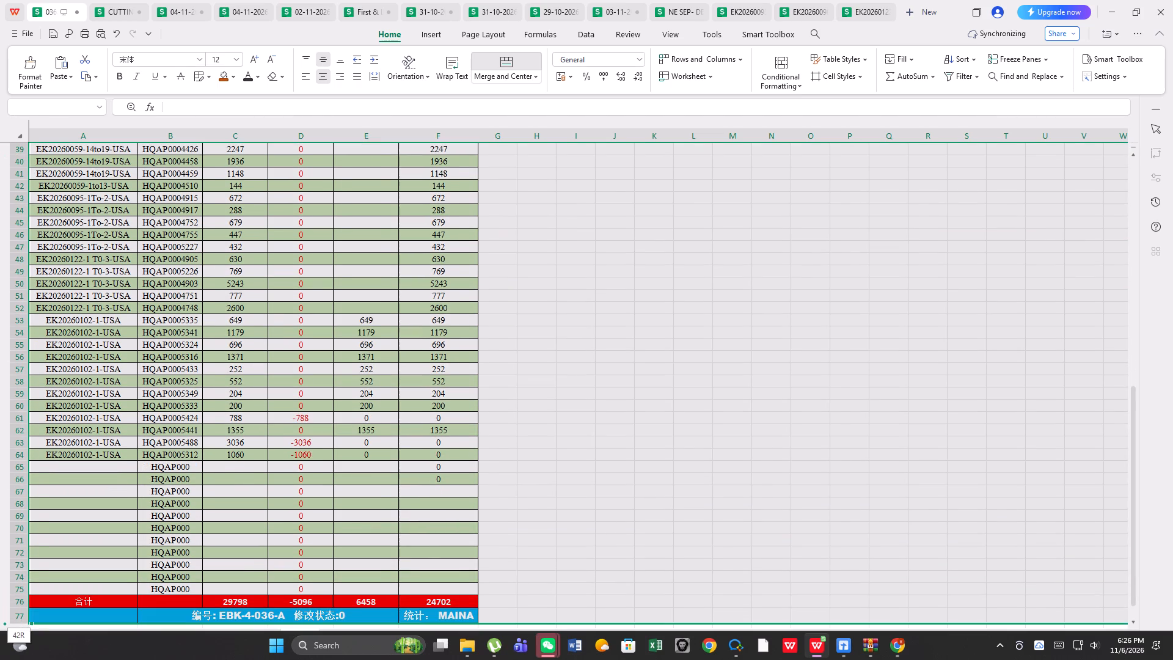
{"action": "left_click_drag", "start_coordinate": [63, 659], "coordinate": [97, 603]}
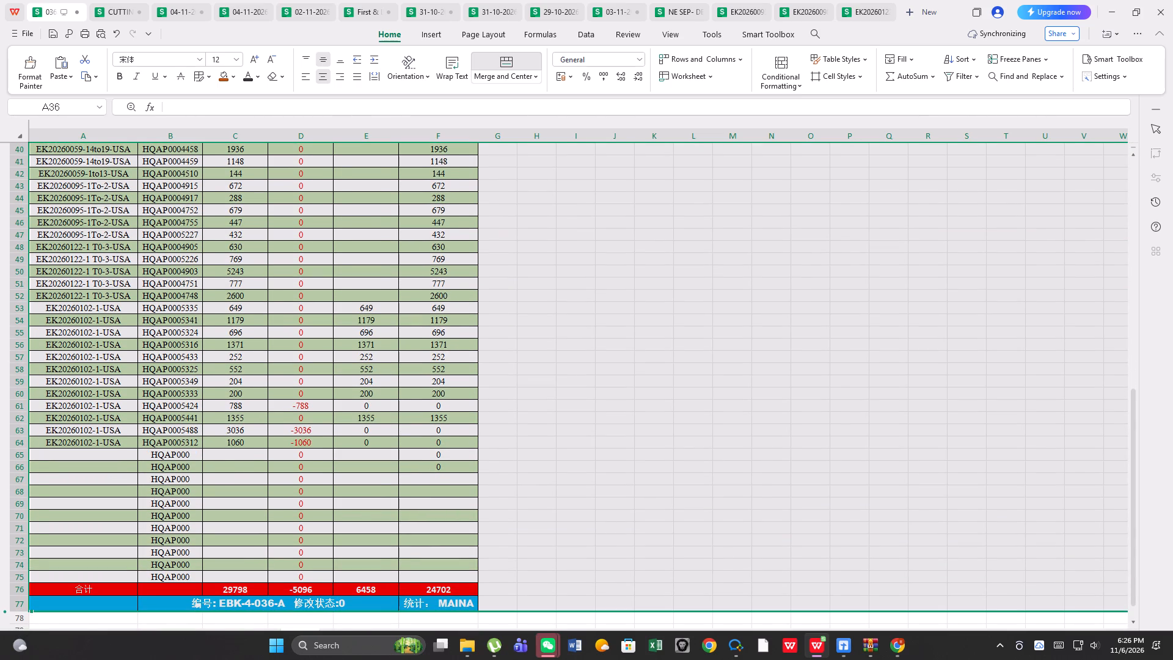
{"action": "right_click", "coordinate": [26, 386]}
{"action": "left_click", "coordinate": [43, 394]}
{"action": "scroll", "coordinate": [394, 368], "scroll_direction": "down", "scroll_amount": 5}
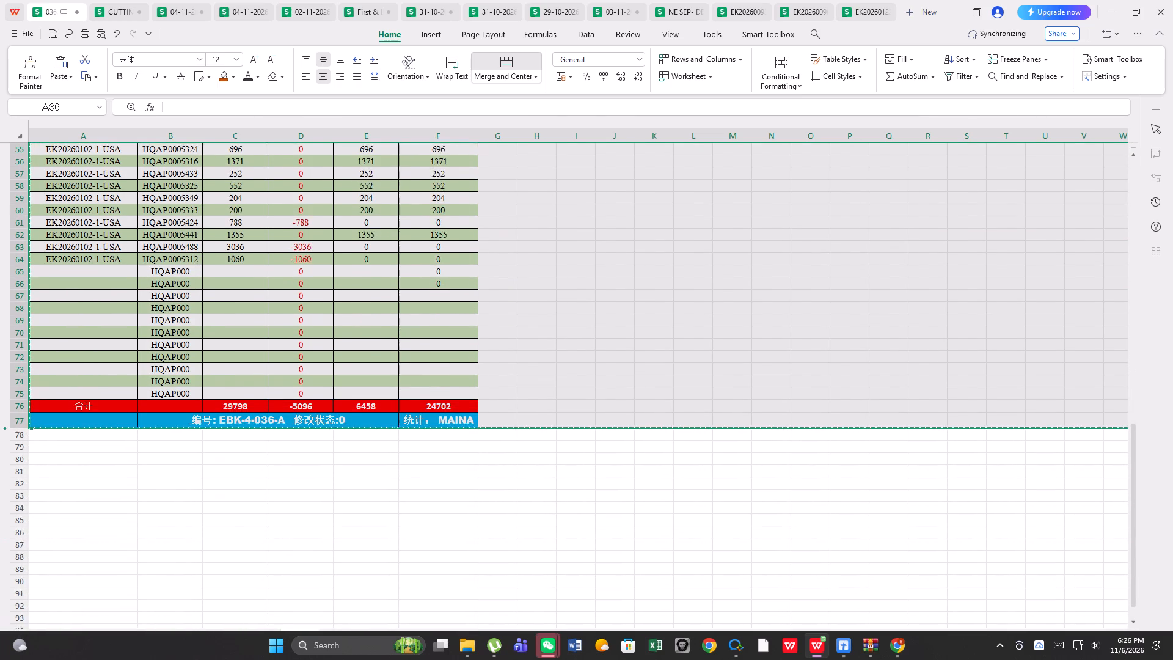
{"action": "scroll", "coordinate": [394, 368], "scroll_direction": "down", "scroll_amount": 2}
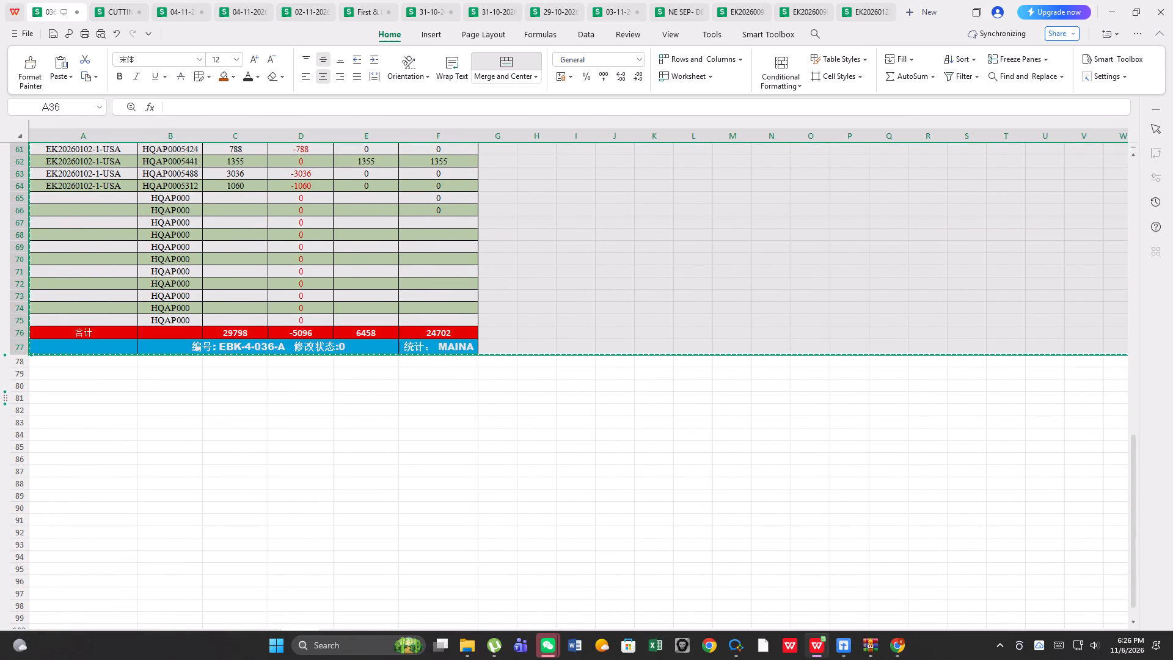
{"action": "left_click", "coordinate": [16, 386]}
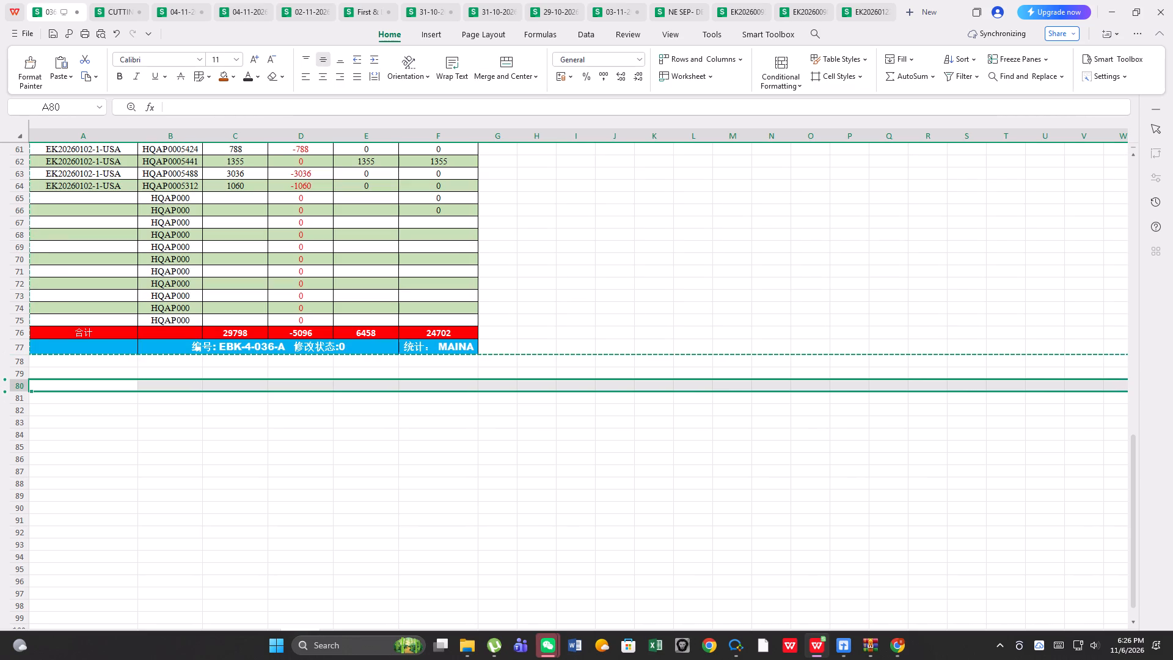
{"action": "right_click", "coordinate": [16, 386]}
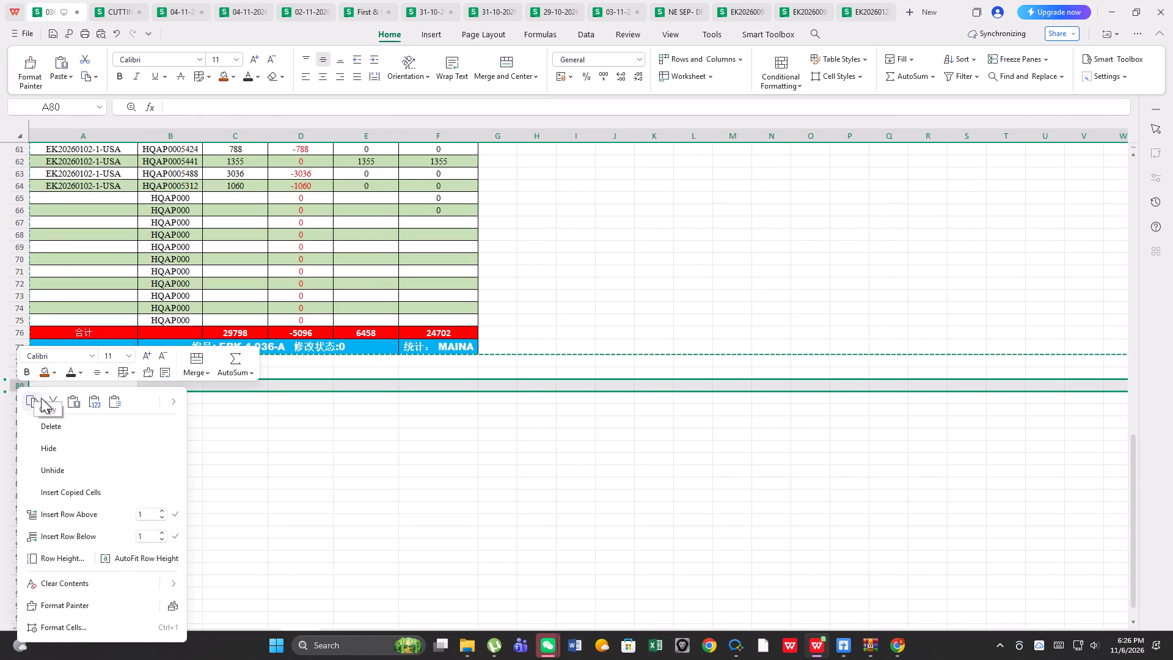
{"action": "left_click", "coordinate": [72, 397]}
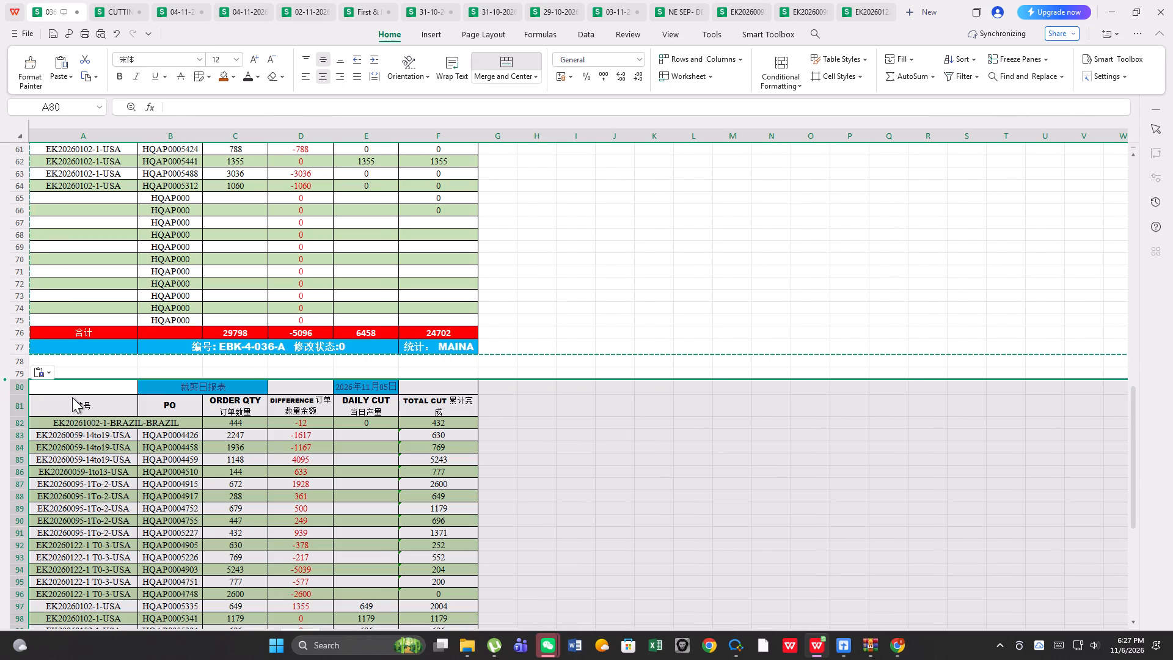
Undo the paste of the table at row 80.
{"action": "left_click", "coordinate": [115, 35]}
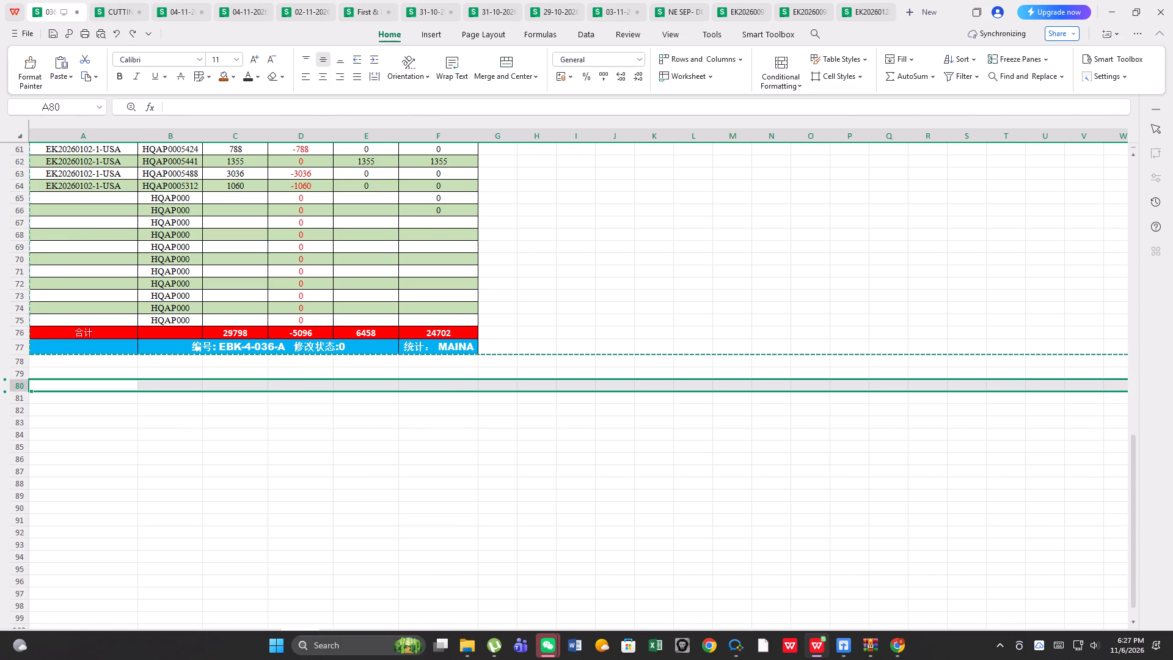
Tile the 036.xlsx spreadsheet window on the left half of the screen, beside the browser window.
{"action": "scroll", "coordinate": [280, 231], "scroll_direction": "up", "scroll_amount": 2}
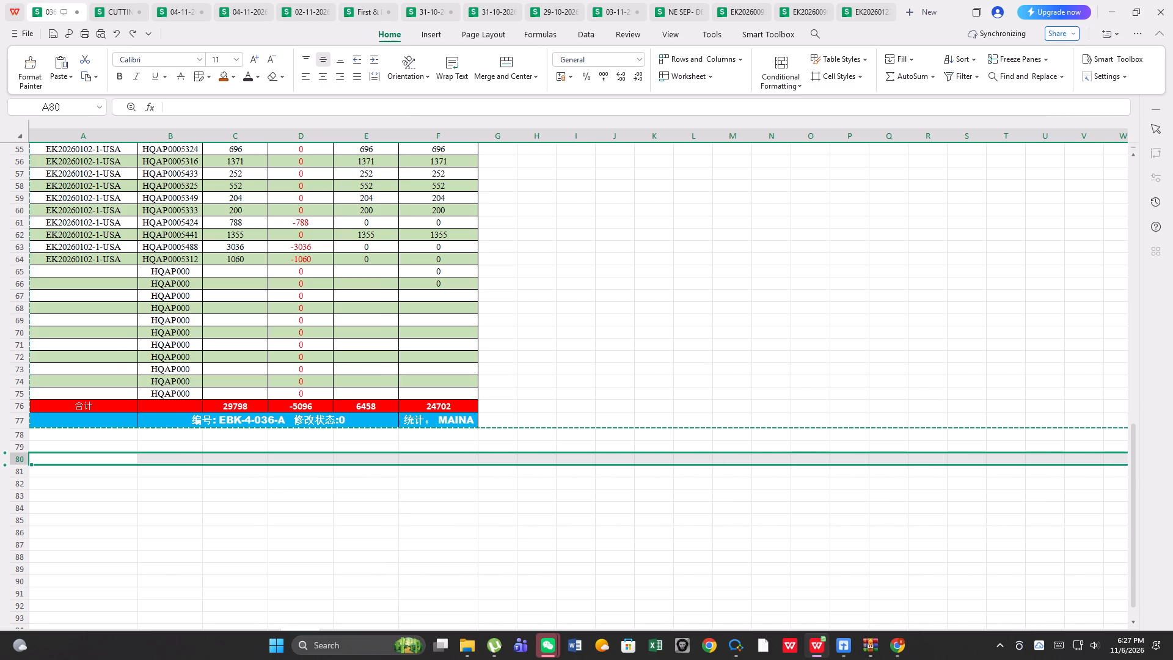
{"action": "scroll", "coordinate": [280, 231], "scroll_direction": "up", "scroll_amount": 1}
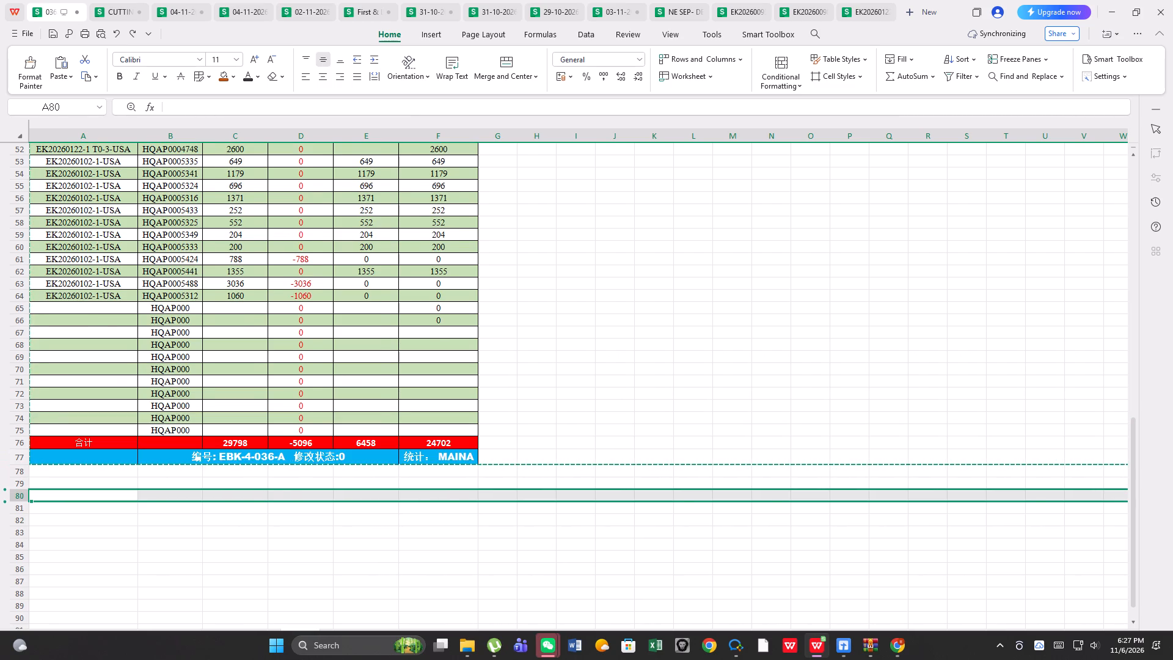
{"action": "scroll", "coordinate": [280, 231], "scroll_direction": "up", "scroll_amount": 1}
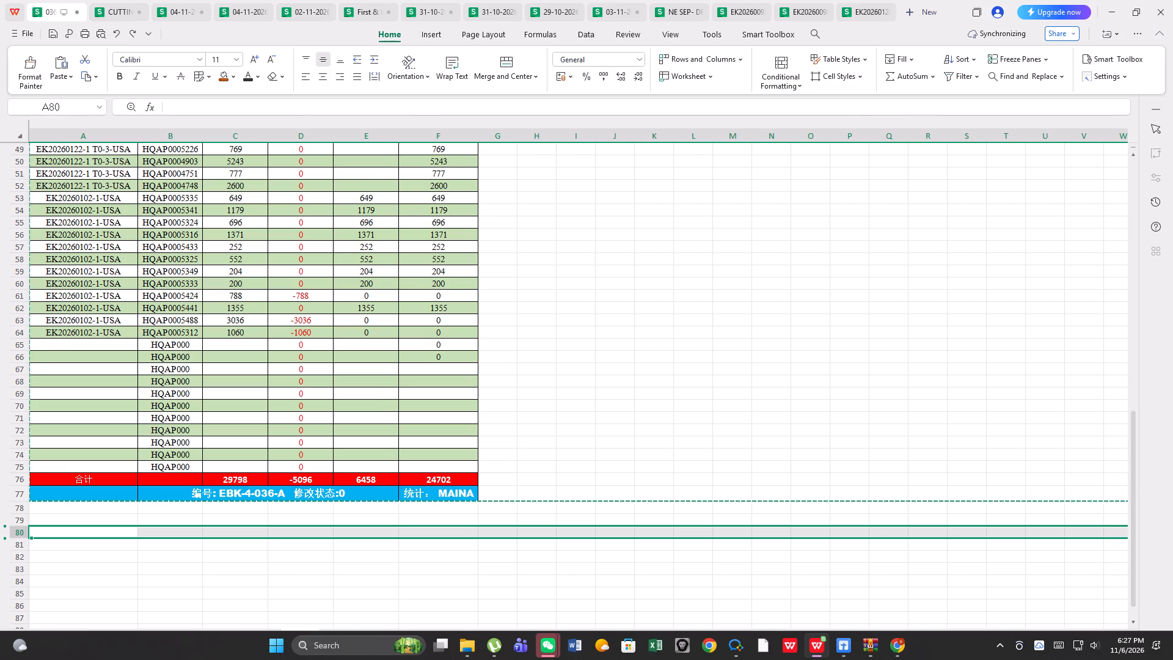
{"action": "left_click_drag", "start_coordinate": [948, 7], "coordinate": [868, 155]}
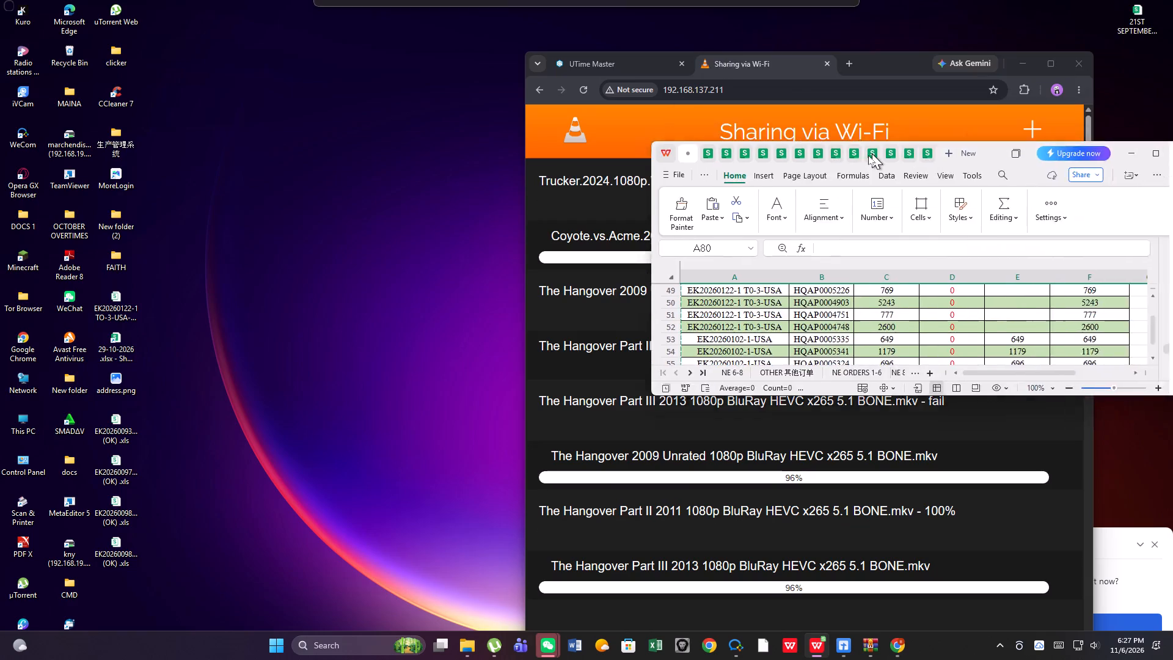
{"action": "left_click_drag", "start_coordinate": [868, 155], "coordinate": [338, 43]}
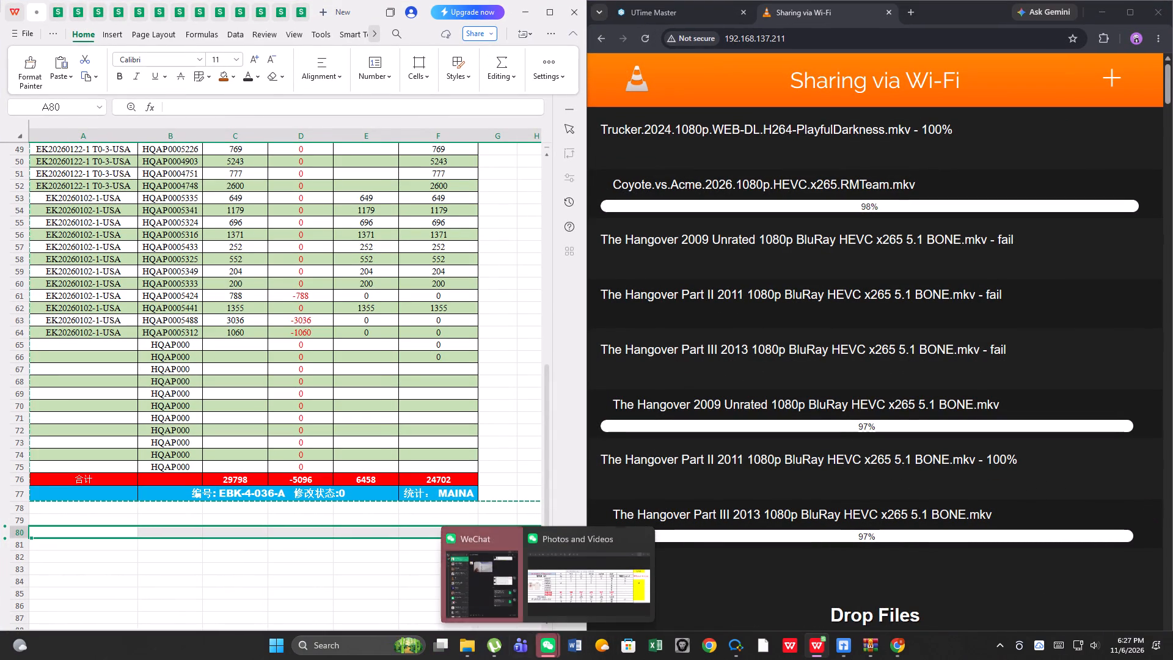
{"action": "left_click", "coordinate": [185, 342]}
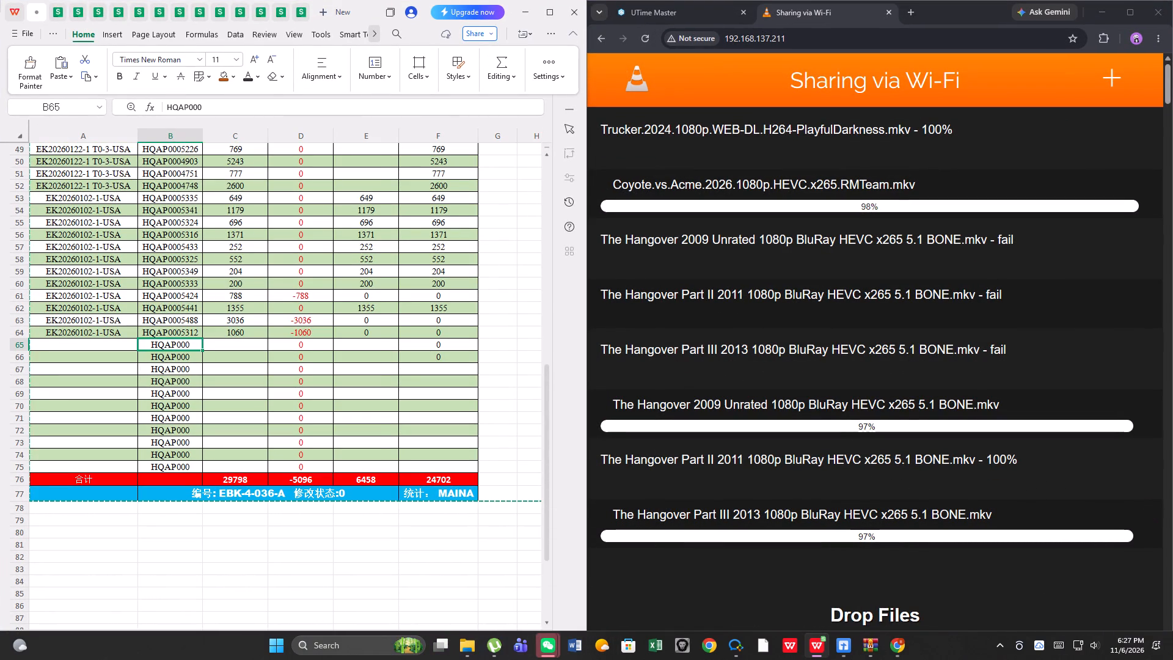
{"action": "scroll", "coordinate": [175, 299], "scroll_direction": "up", "scroll_amount": 2}
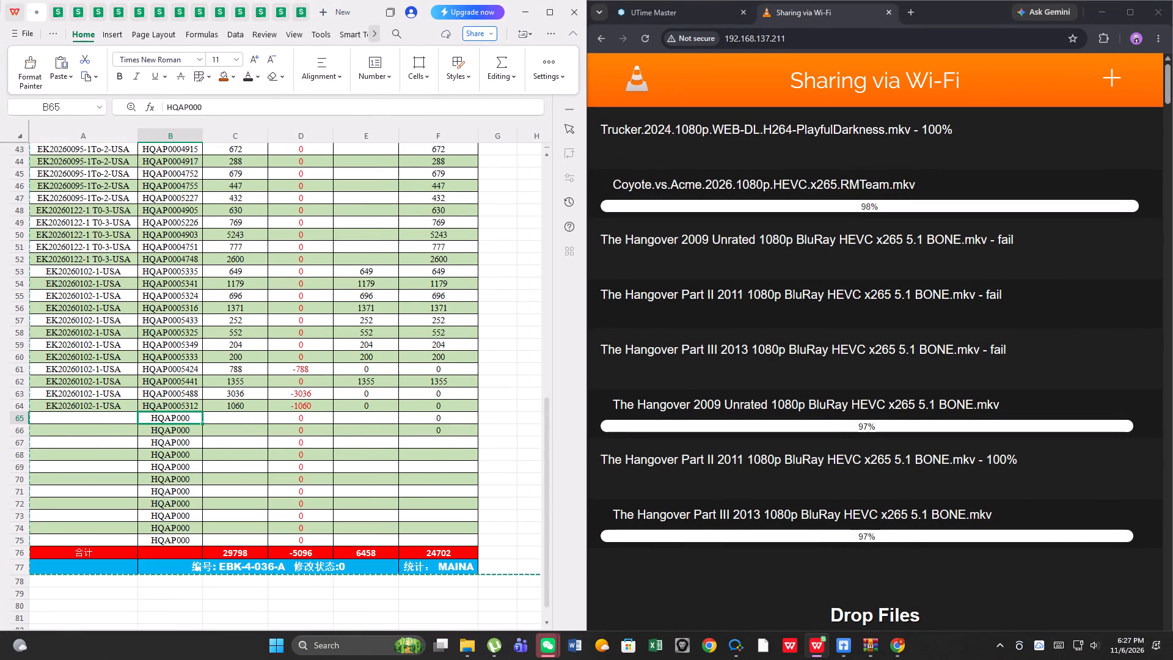
{"action": "scroll", "coordinate": [175, 299], "scroll_direction": "up", "scroll_amount": 4}
{"action": "scroll", "coordinate": [175, 299], "scroll_direction": "down", "scroll_amount": 6}
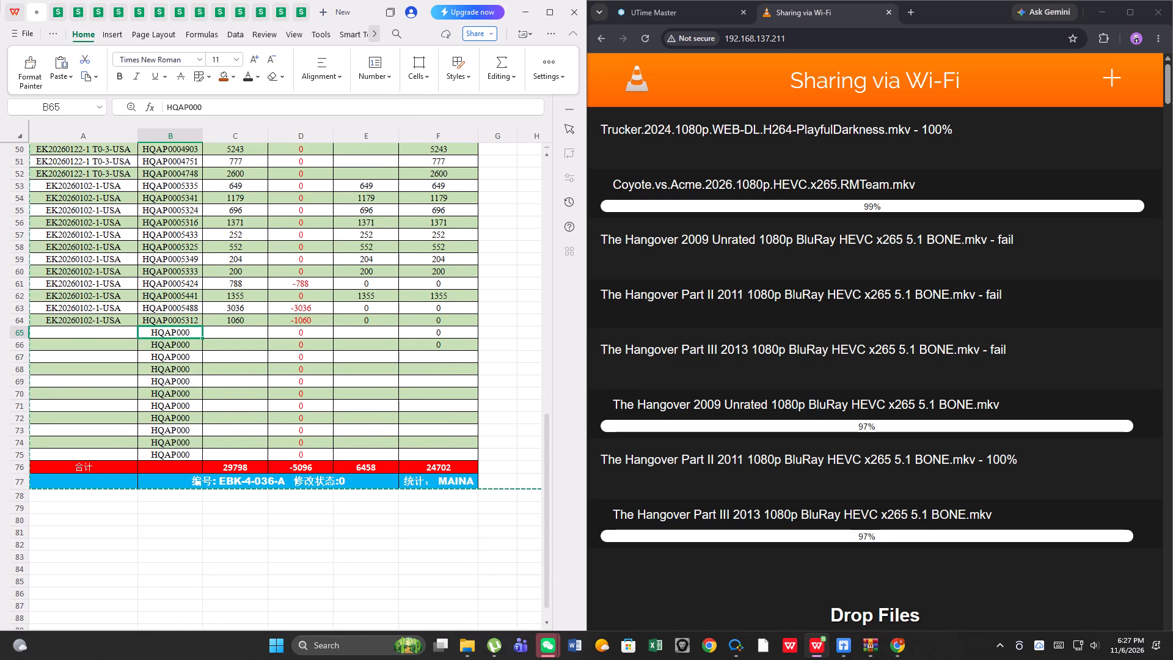
{"action": "left_click", "coordinate": [227, 108]}
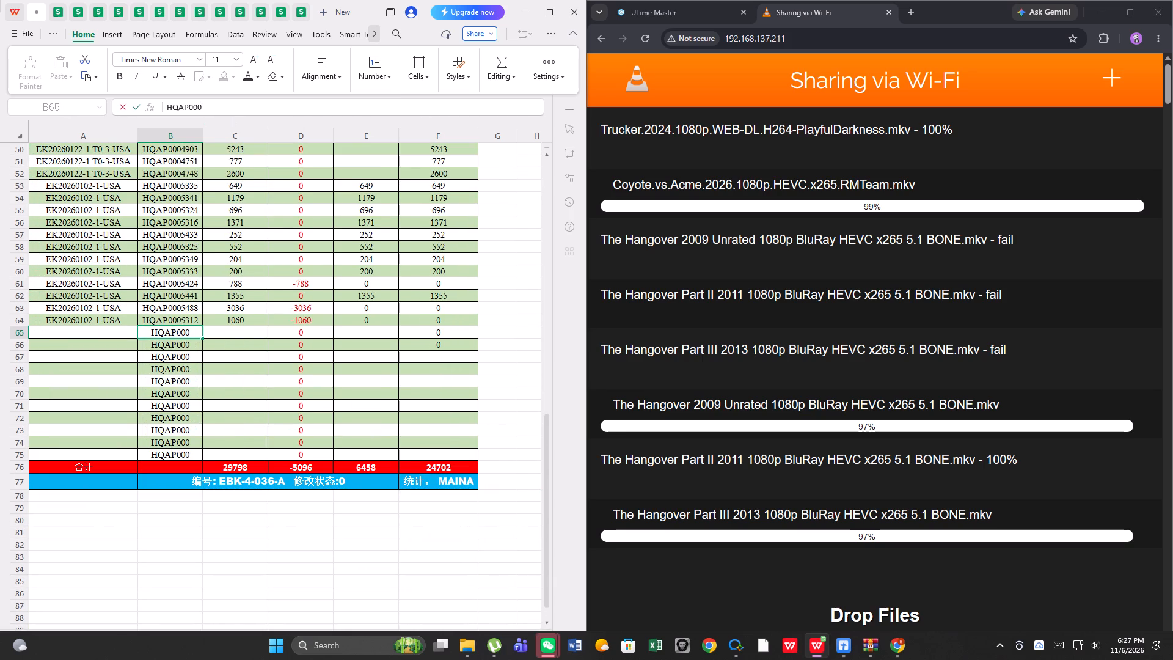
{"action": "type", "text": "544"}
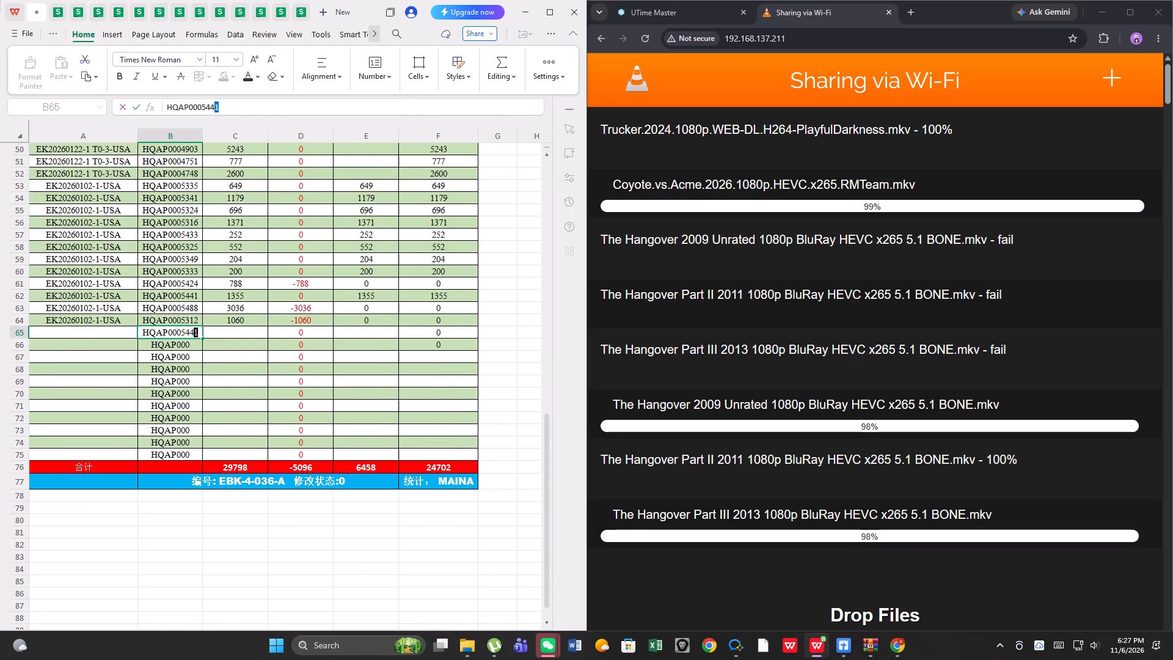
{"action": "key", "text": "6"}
{"action": "left_click", "coordinate": [188, 345]}
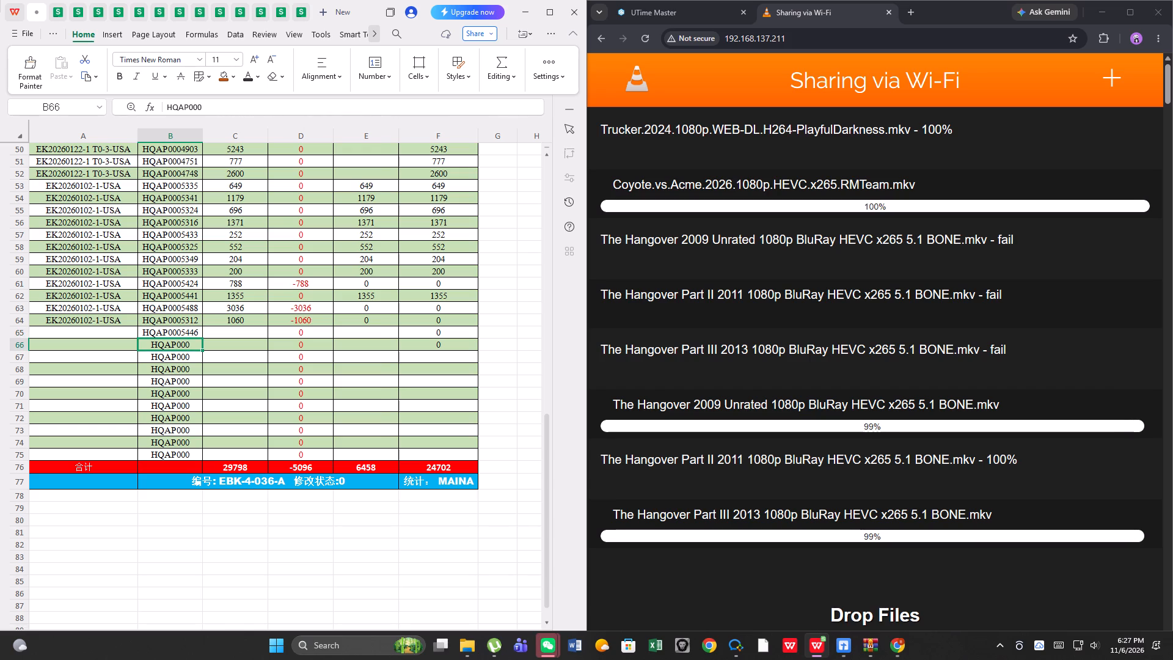
{"action": "left_click", "coordinate": [217, 106]}
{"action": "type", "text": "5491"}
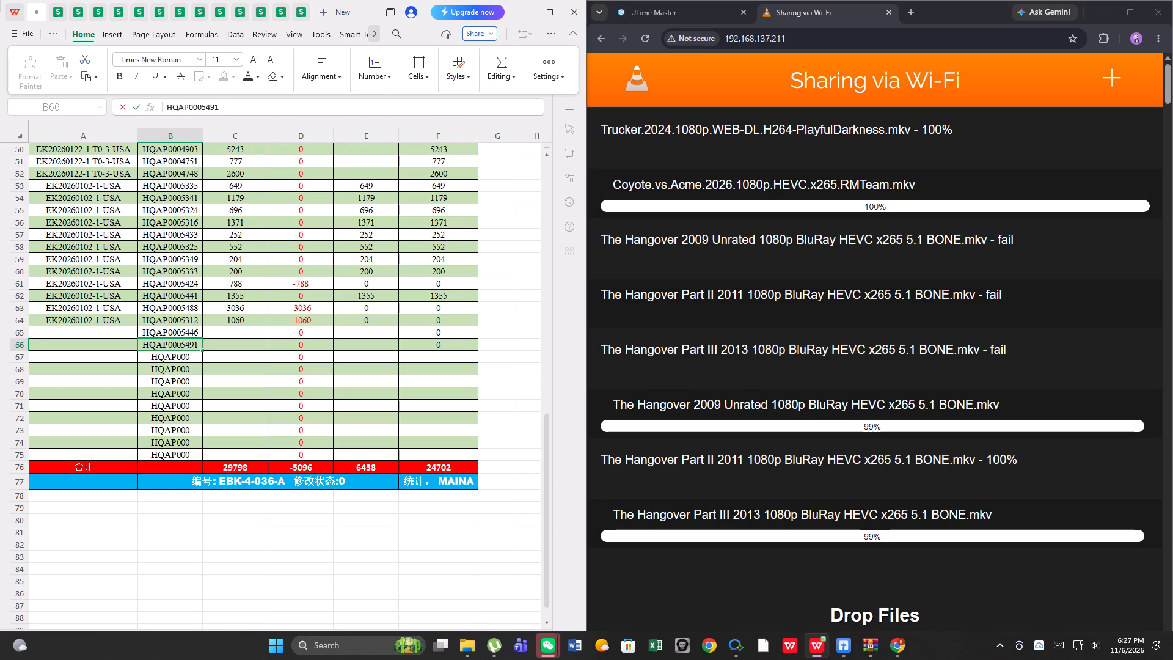
{"action": "left_click", "coordinate": [307, 544]}
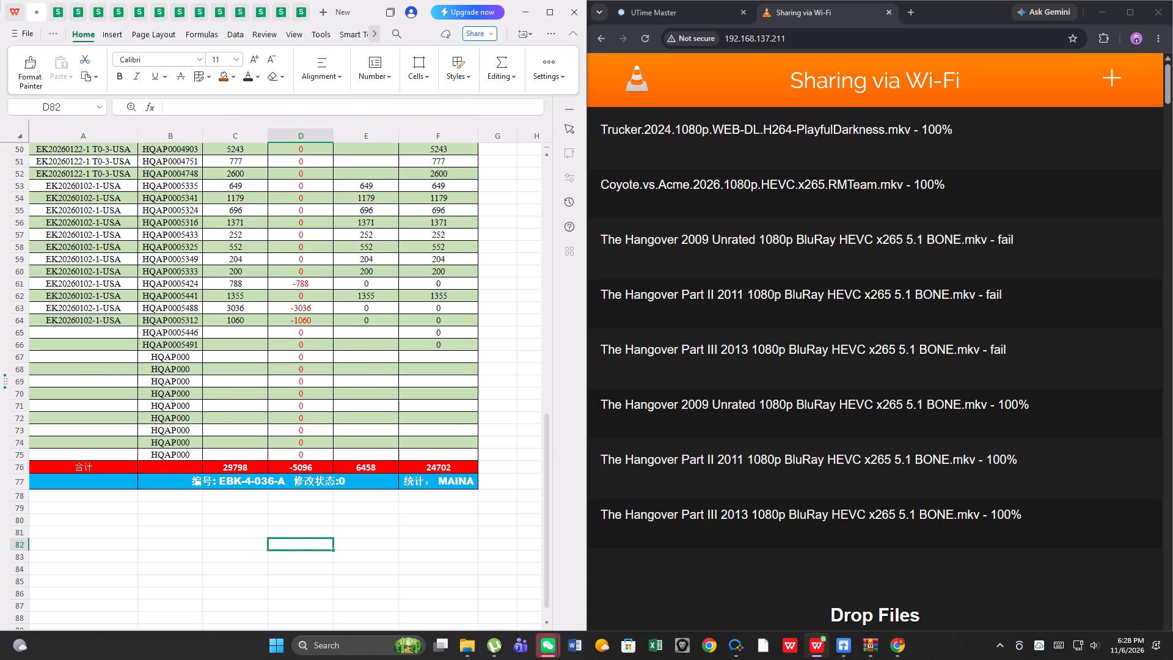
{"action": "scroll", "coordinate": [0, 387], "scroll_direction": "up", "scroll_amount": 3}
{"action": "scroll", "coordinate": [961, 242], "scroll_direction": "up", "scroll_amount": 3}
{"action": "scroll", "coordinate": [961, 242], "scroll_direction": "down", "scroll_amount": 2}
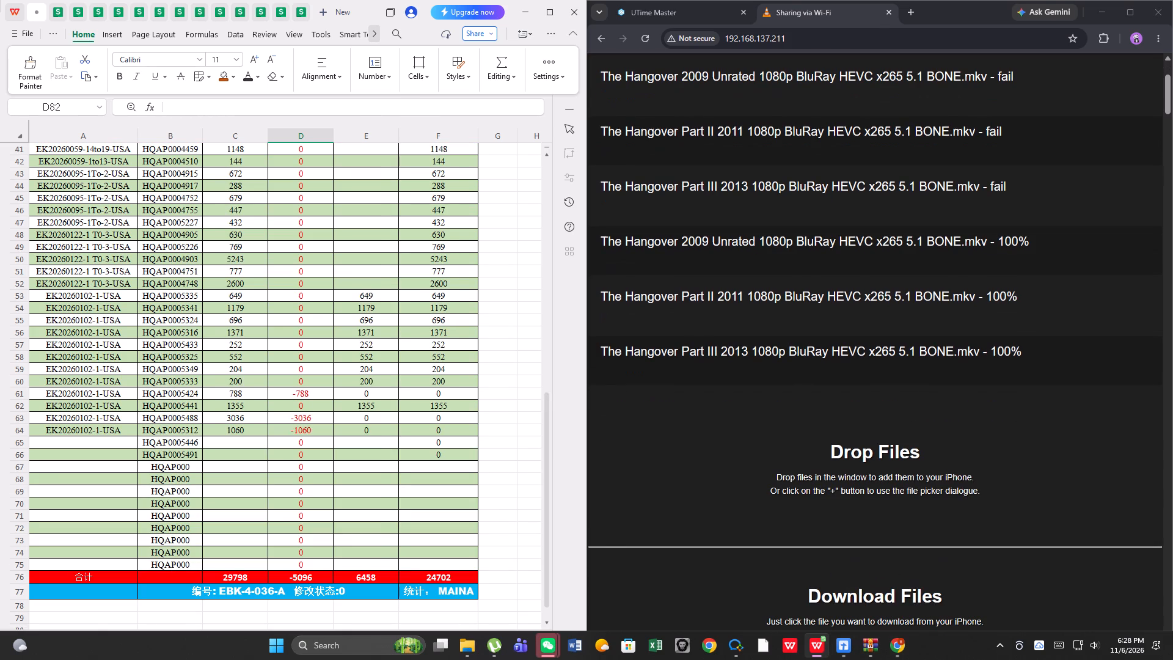
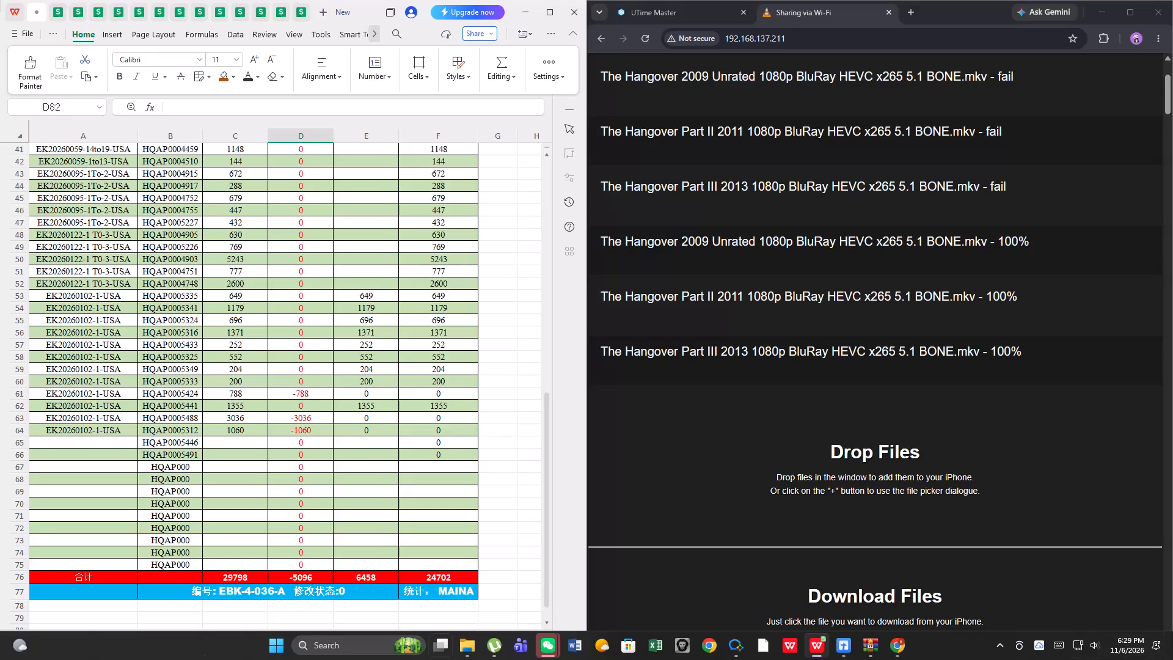
Enter the order quantity 1012 for PO HQAP0005446 in row 65, taken from its cutting sheet photo in WeChat.
{"action": "scroll", "coordinate": [260, 454], "scroll_direction": "up", "scroll_amount": 2}
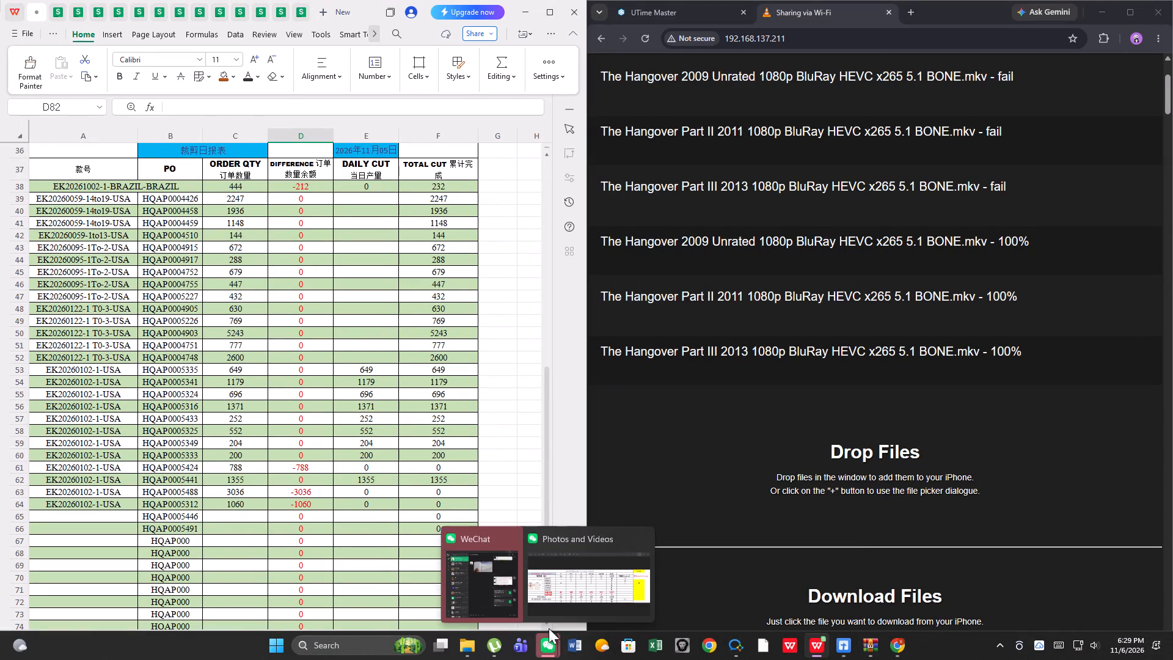
{"action": "left_click", "coordinate": [554, 604]}
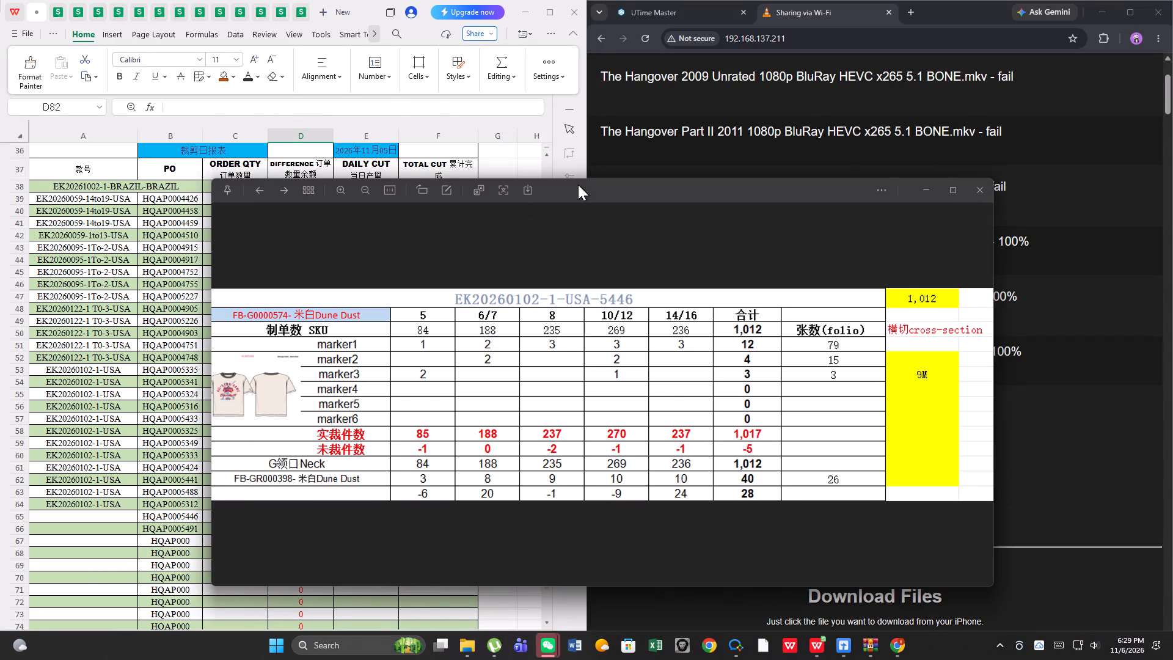
{"action": "left_click_drag", "start_coordinate": [578, 185], "coordinate": [779, 123]}
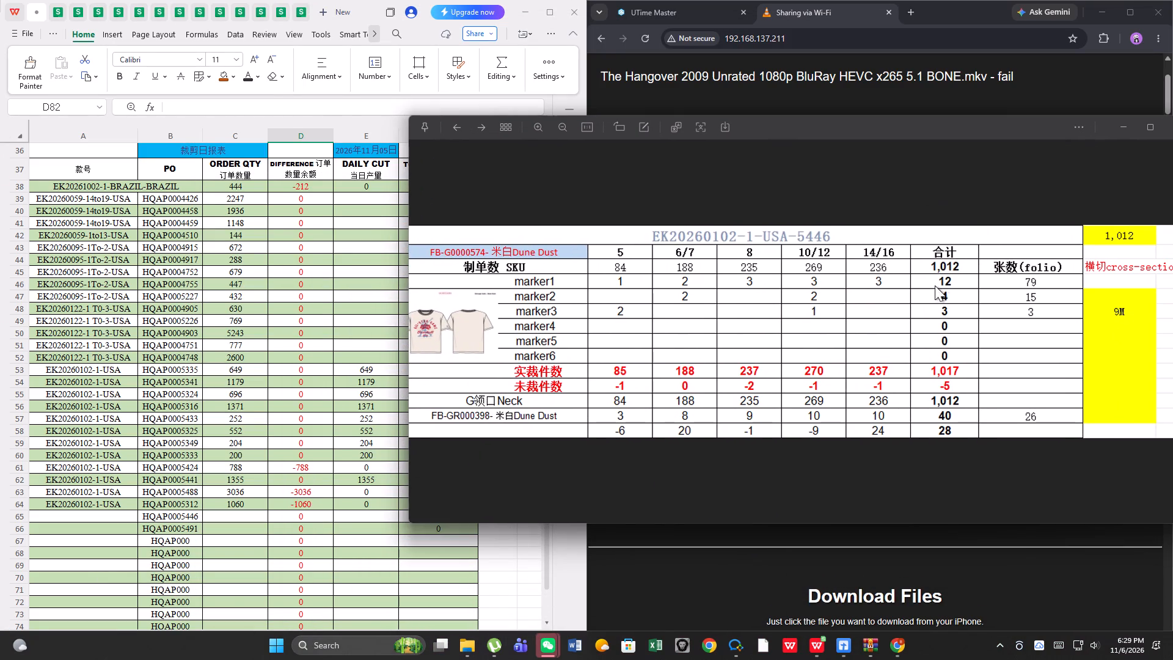
{"action": "left_click", "coordinate": [241, 517]}
{"action": "type", "text": "10"}
{"action": "type", "text": "12"}
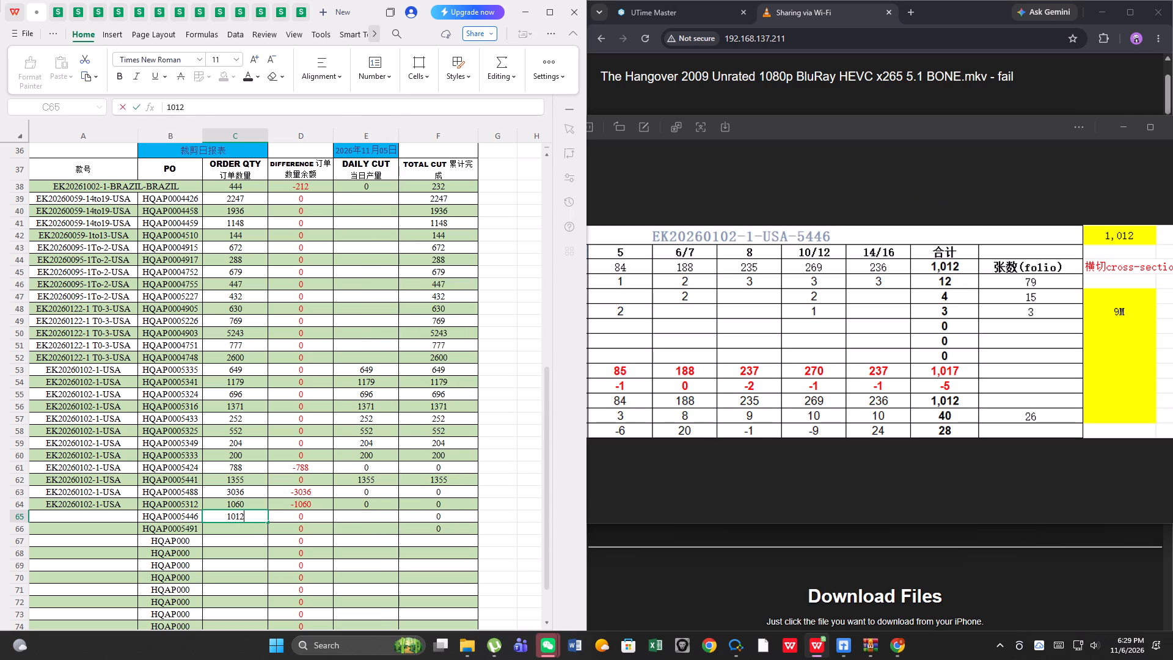
{"action": "left_click", "coordinate": [527, 580]}
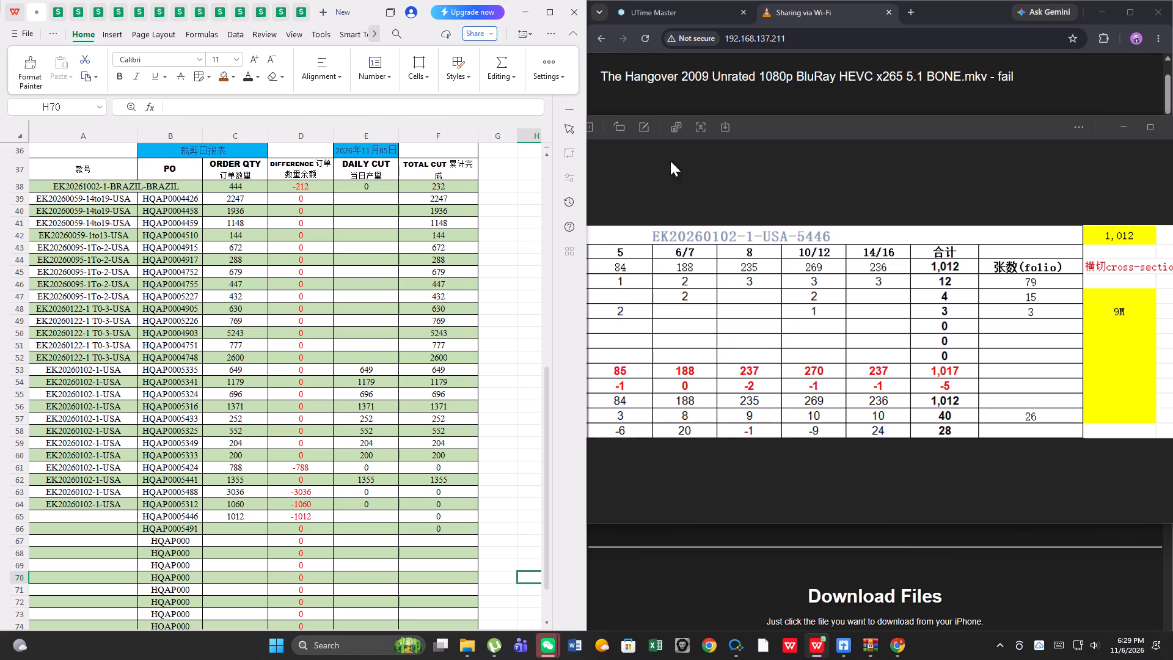
Enter the order quantity 768 for PO HQAP0005491 in row 66, taken from the following cutting sheet photo.
{"action": "left_click", "coordinate": [689, 161]}
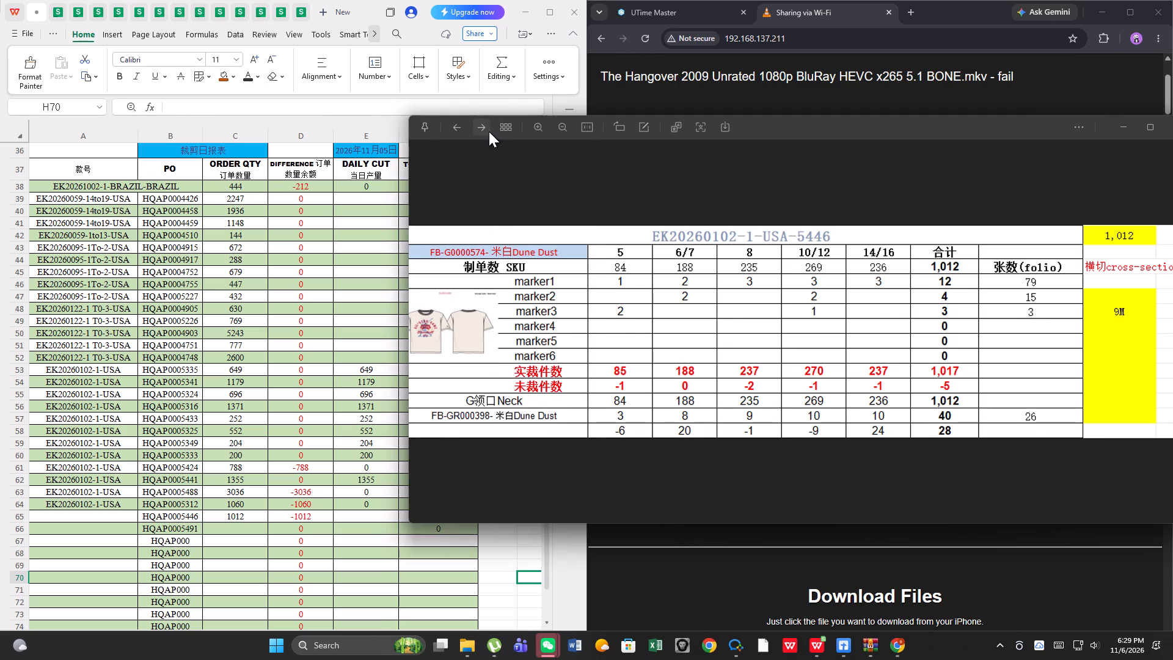
{"action": "left_click", "coordinate": [489, 131]}
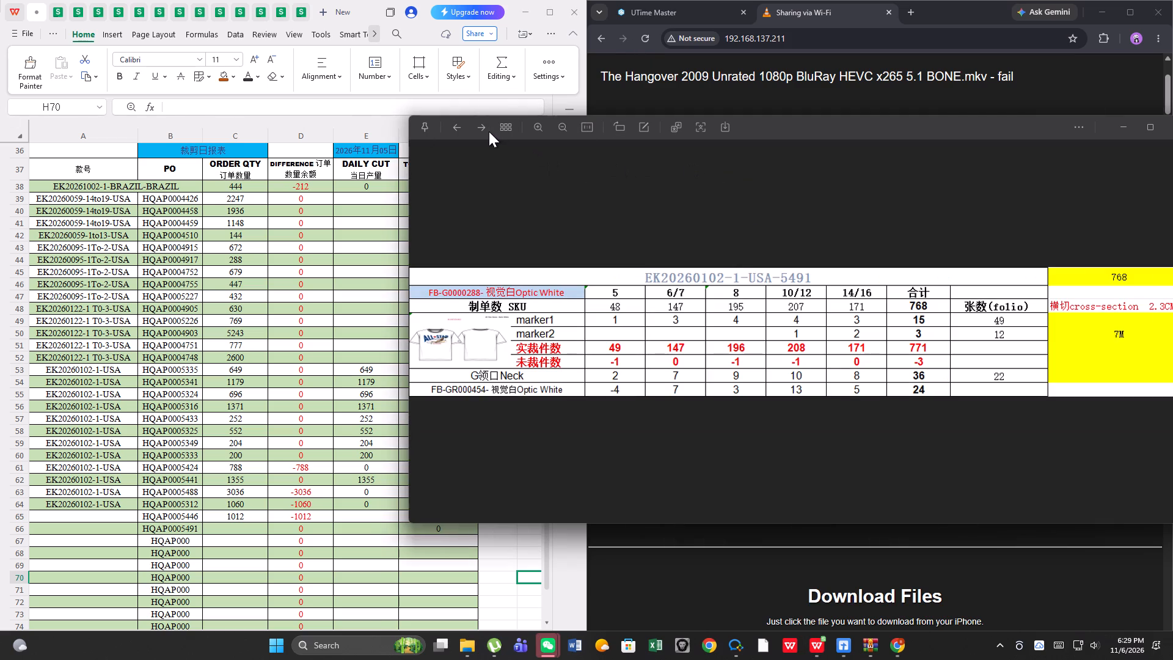
{"action": "left_click", "coordinate": [243, 526]}
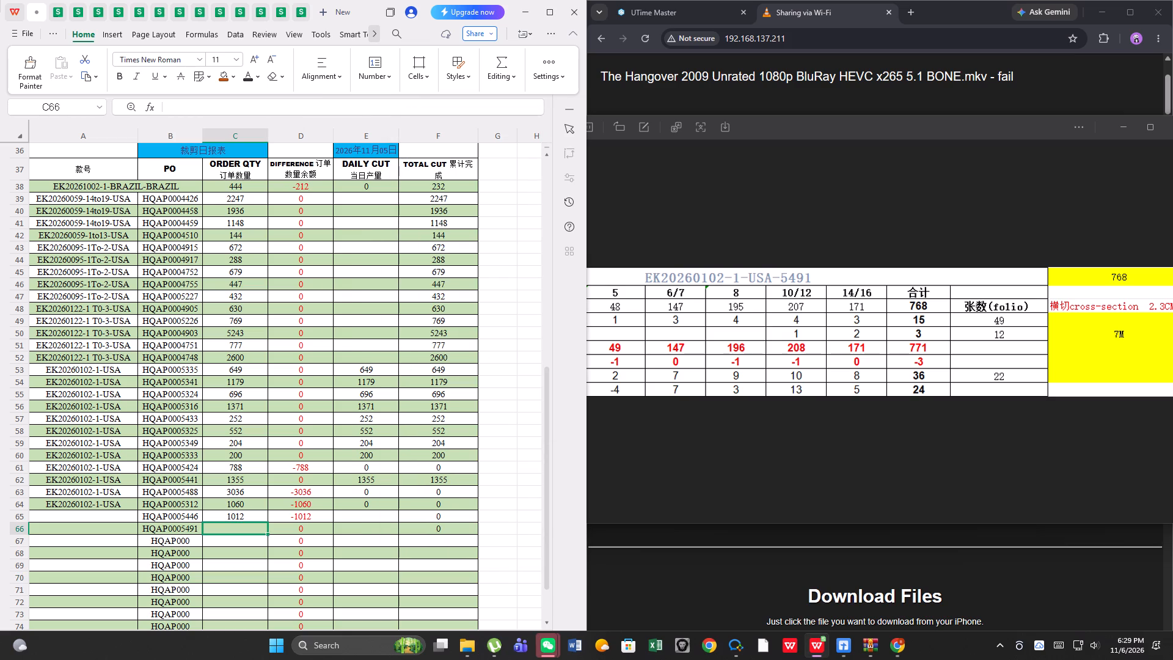
{"action": "type", "text": "768"}
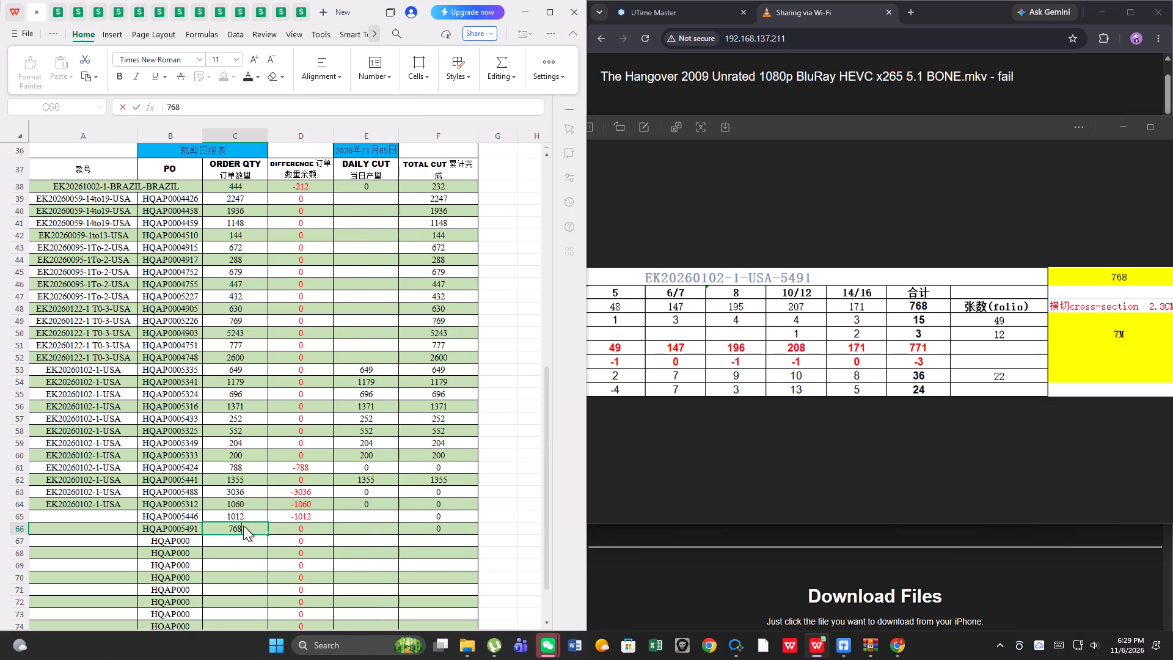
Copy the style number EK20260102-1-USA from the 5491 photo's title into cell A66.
{"action": "left_click", "coordinate": [696, 497]}
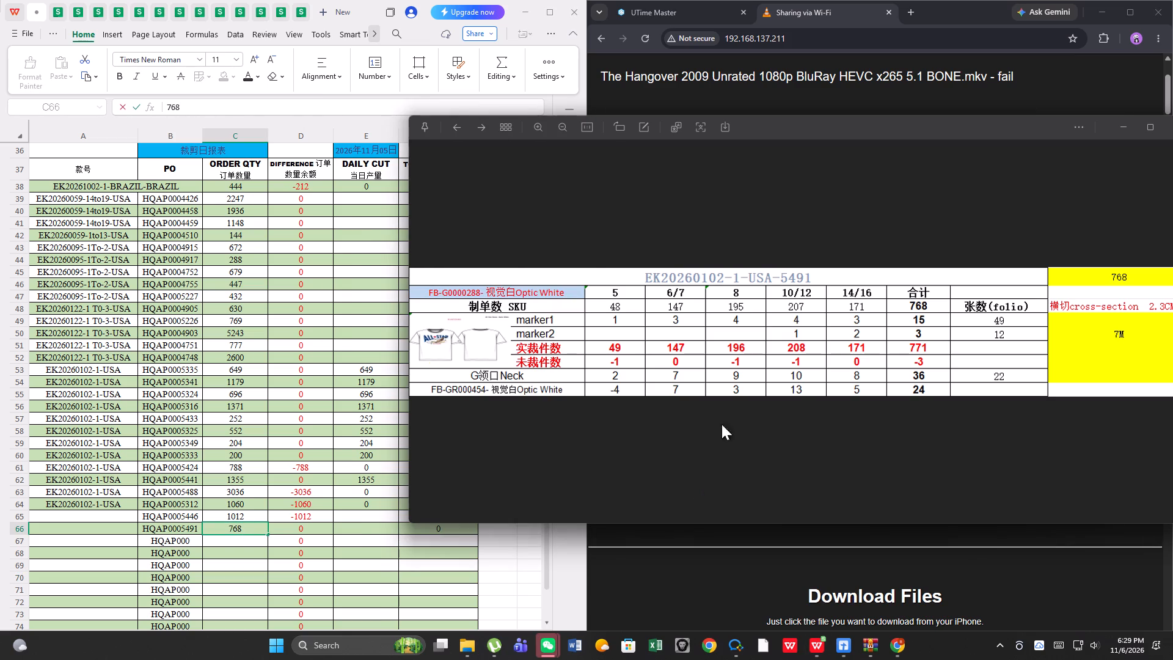
{"action": "left_click", "coordinate": [638, 273]}
{"action": "left_click_drag", "start_coordinate": [641, 276], "coordinate": [762, 283]}
{"action": "right_click", "coordinate": [762, 283]}
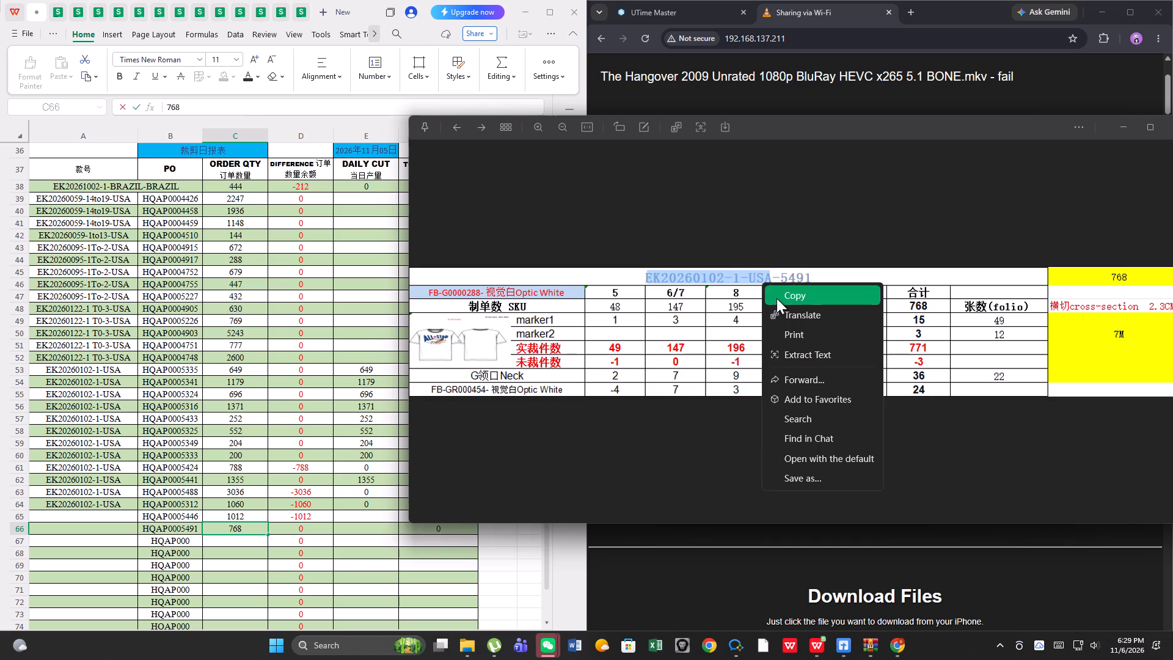
{"action": "left_click", "coordinate": [777, 298]}
{"action": "left_click", "coordinate": [115, 526]}
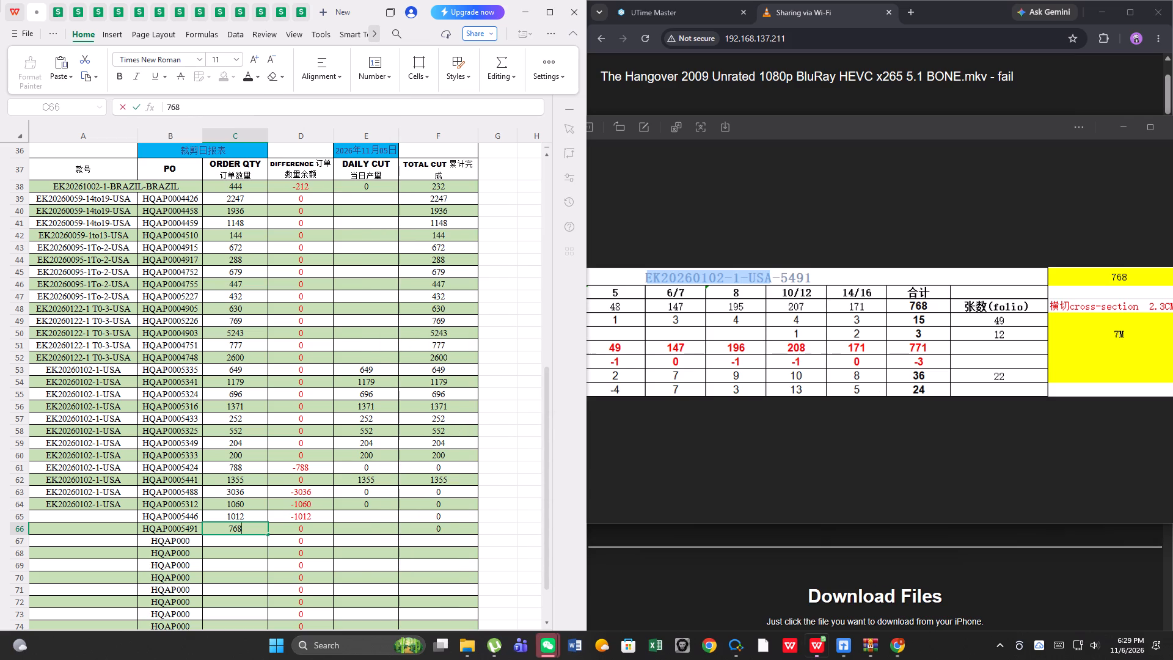
{"action": "right_click", "coordinate": [115, 526]}
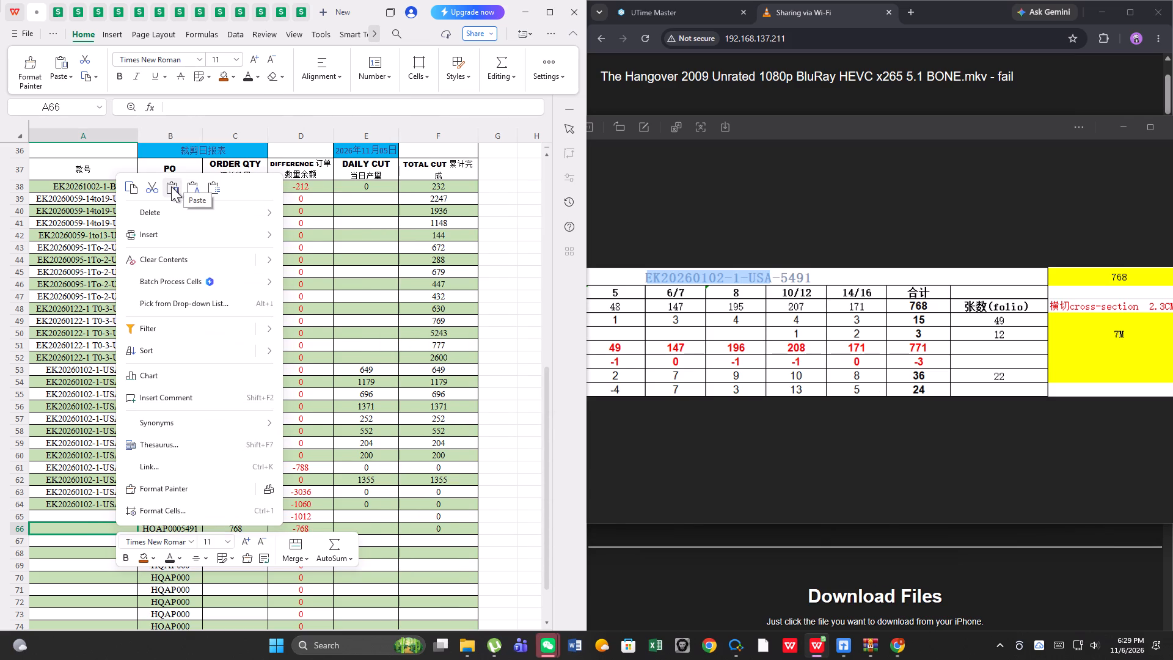
{"action": "left_click", "coordinate": [171, 186]}
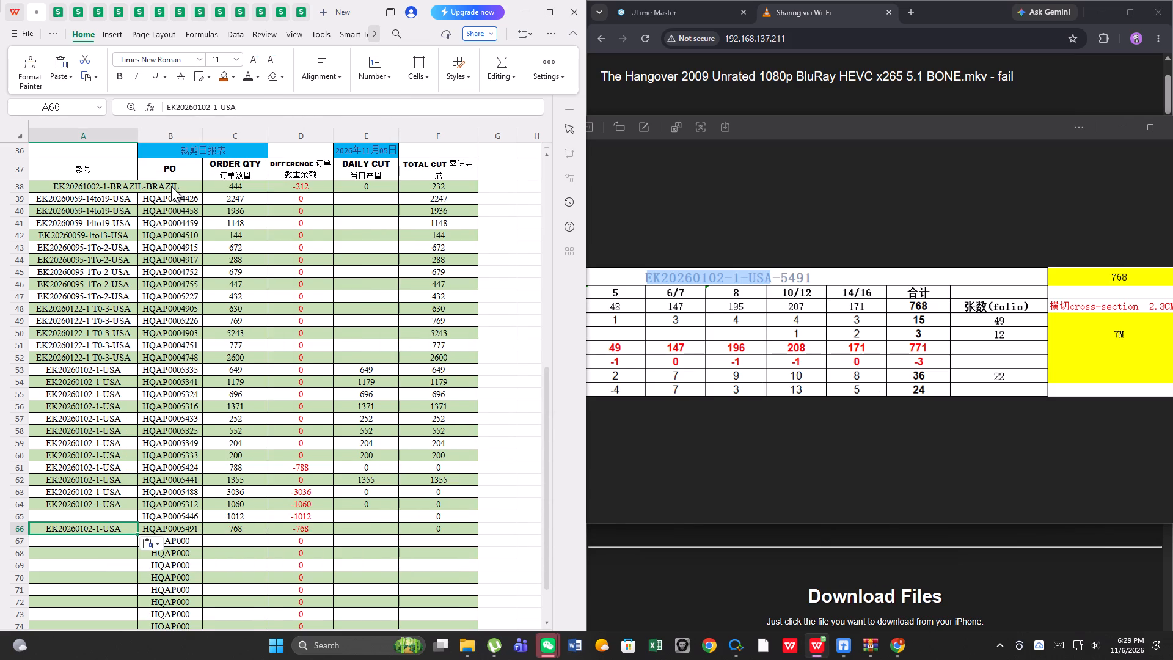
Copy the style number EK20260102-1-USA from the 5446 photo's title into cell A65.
{"action": "left_click", "coordinate": [703, 179]}
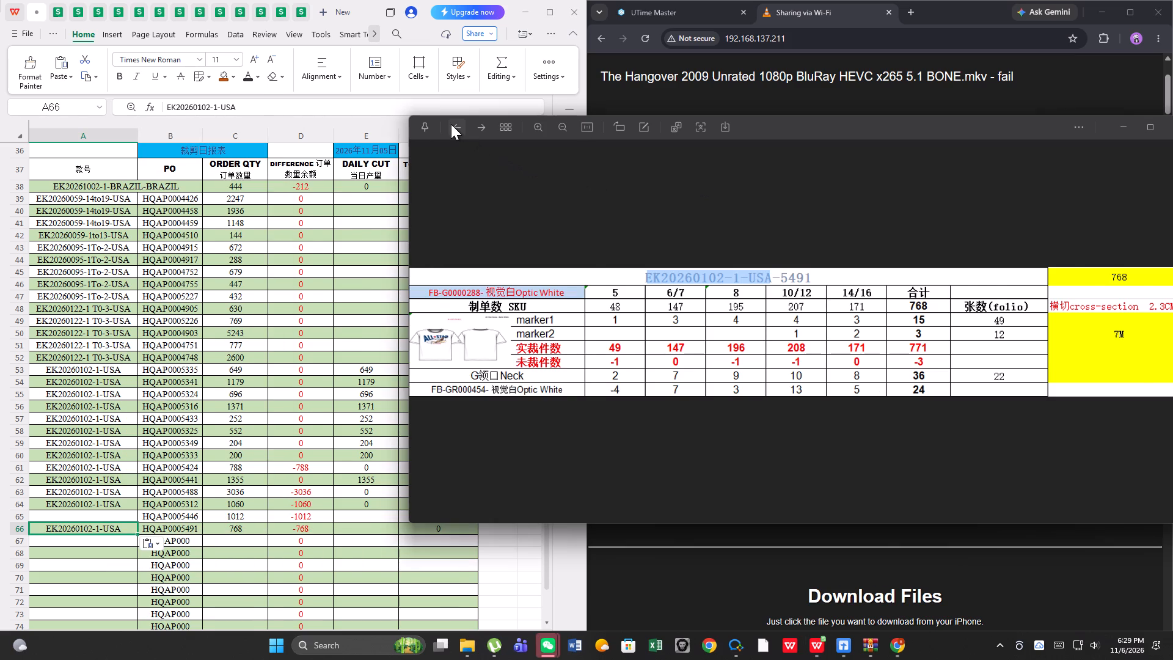
{"action": "left_click", "coordinate": [451, 124]}
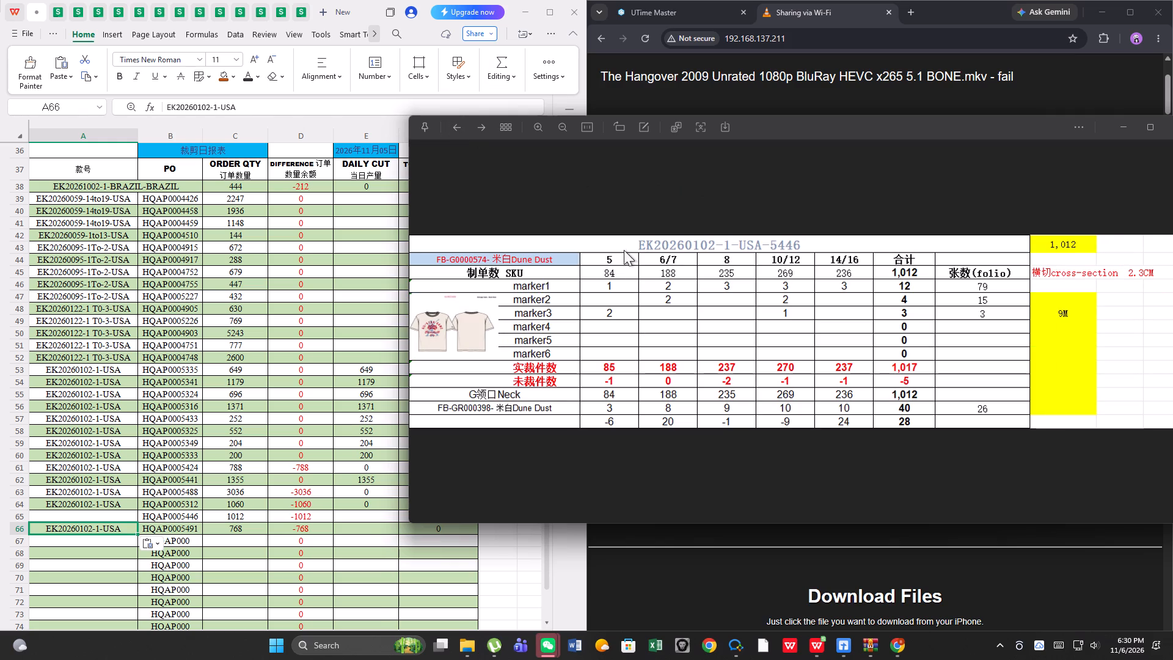
{"action": "left_click_drag", "start_coordinate": [637, 239], "coordinate": [760, 254]}
{"action": "right_click", "coordinate": [755, 248]}
{"action": "left_click", "coordinate": [771, 257]}
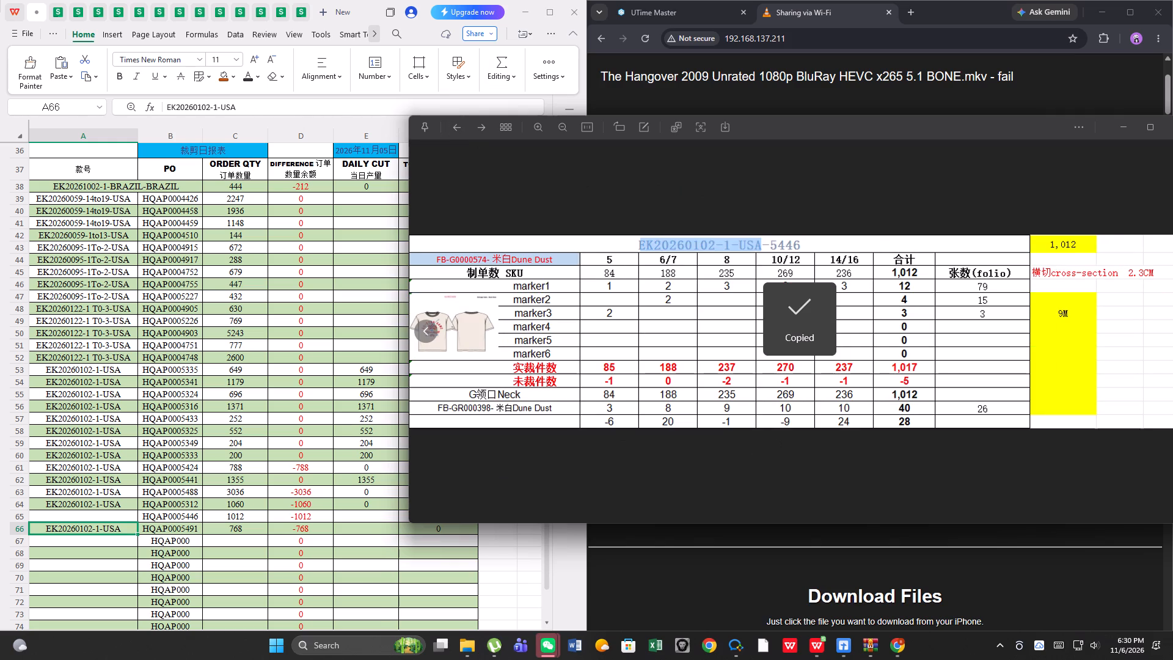
{"action": "left_click", "coordinate": [120, 516]}
{"action": "right_click", "coordinate": [120, 516]}
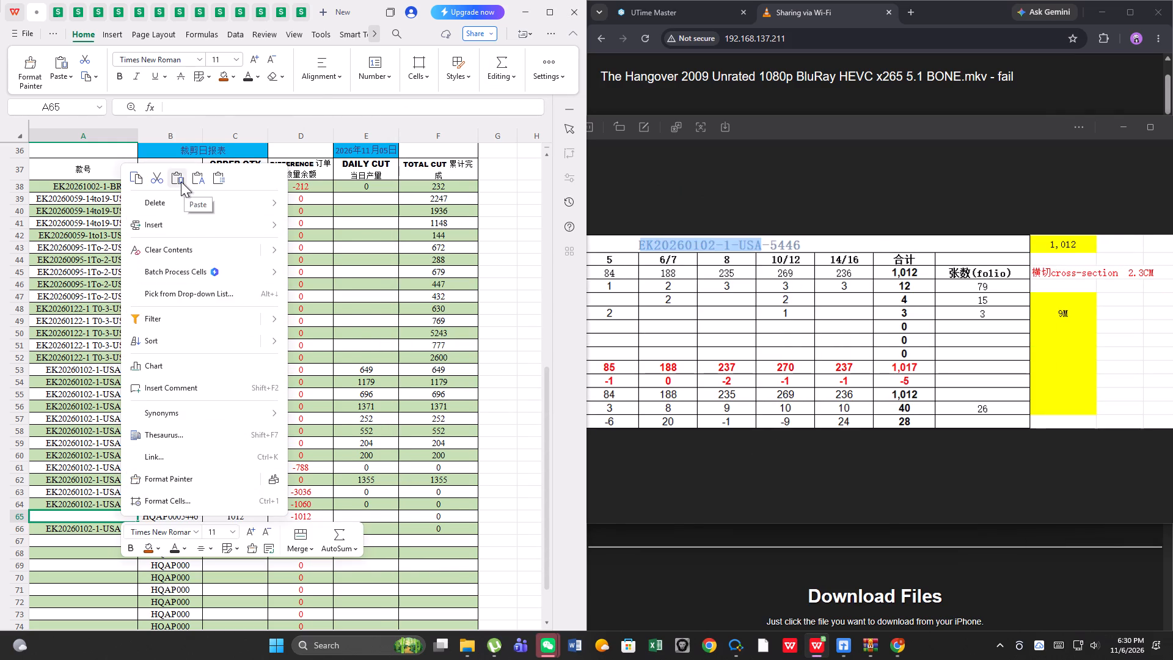
{"action": "left_click", "coordinate": [181, 182]}
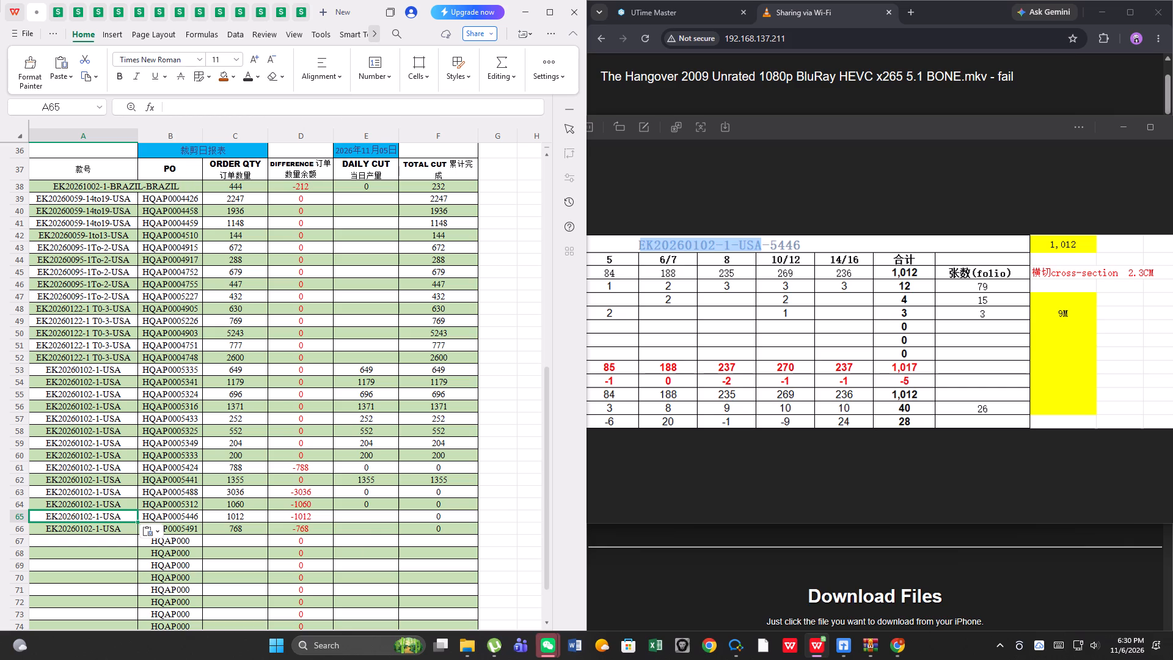
{"action": "left_click", "coordinate": [527, 496]}
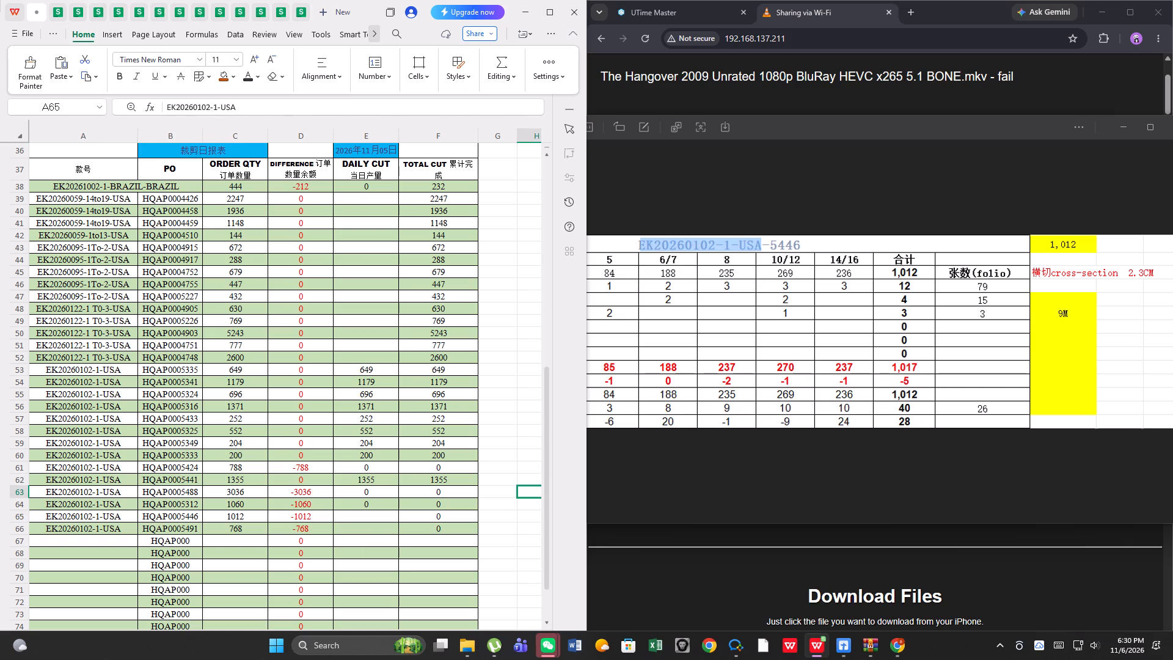
Check the DIFFERENCE formulas in rows 63 to 66 and the nearby DAILY CUT entries.
{"action": "left_click", "coordinate": [534, 529]}
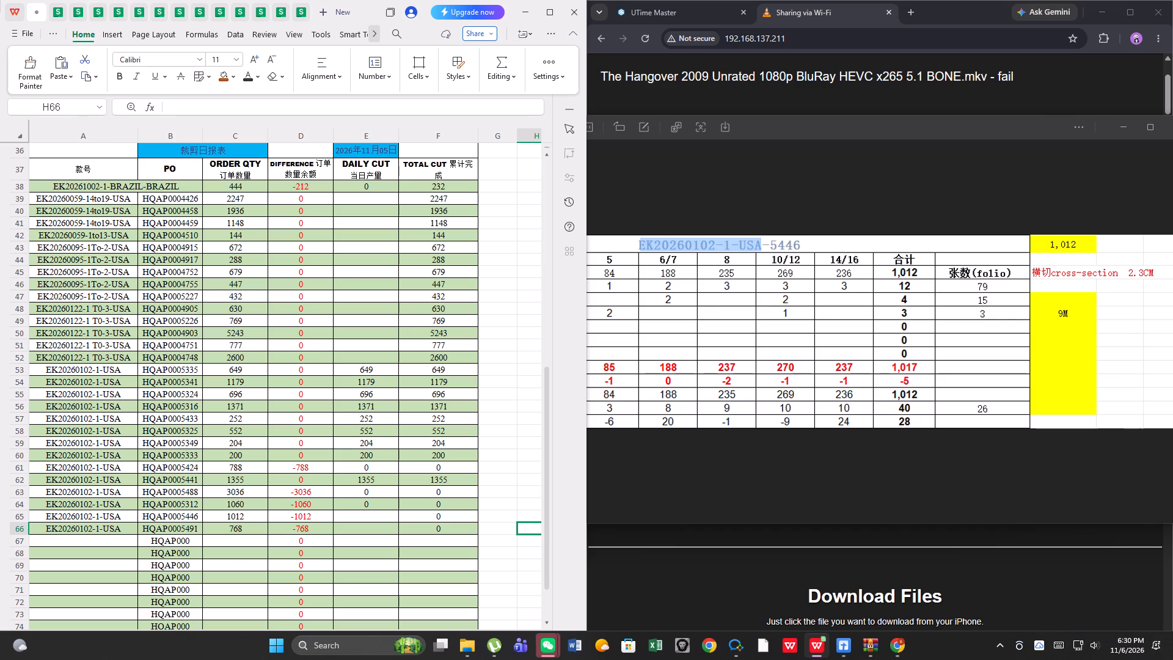
{"action": "left_click", "coordinate": [254, 529]}
{"action": "left_click", "coordinate": [324, 530]}
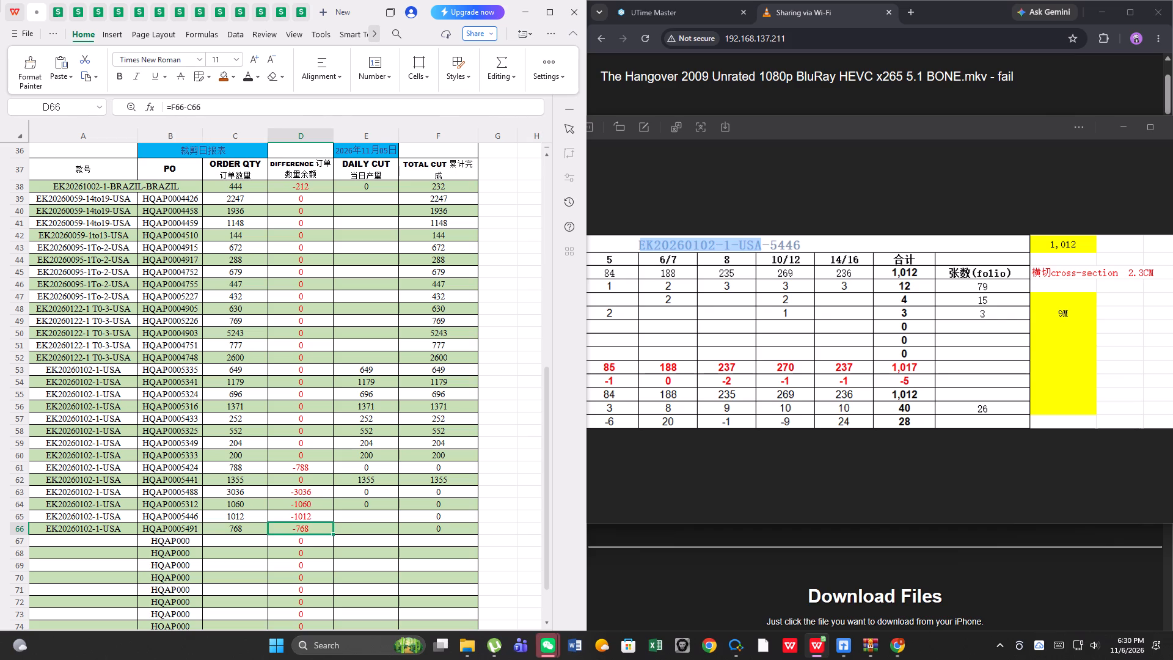
{"action": "left_click", "coordinate": [324, 515]}
{"action": "left_click", "coordinate": [327, 504]}
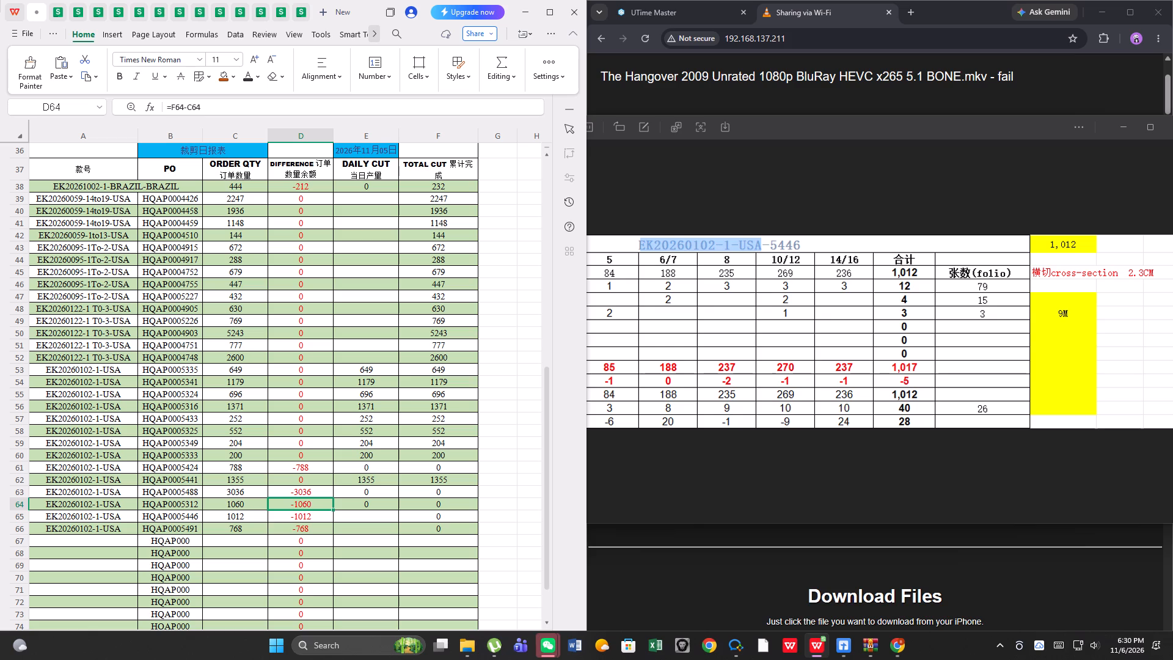
{"action": "left_click", "coordinate": [328, 488]}
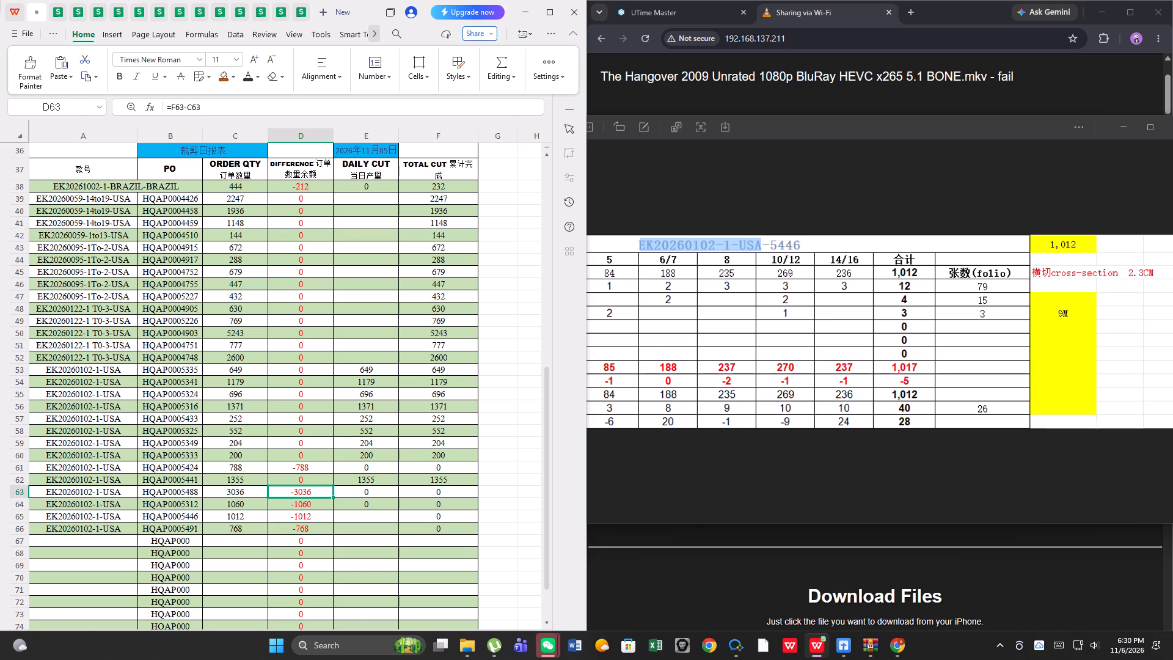
{"action": "left_click", "coordinate": [364, 477]}
{"action": "left_click", "coordinate": [387, 513]}
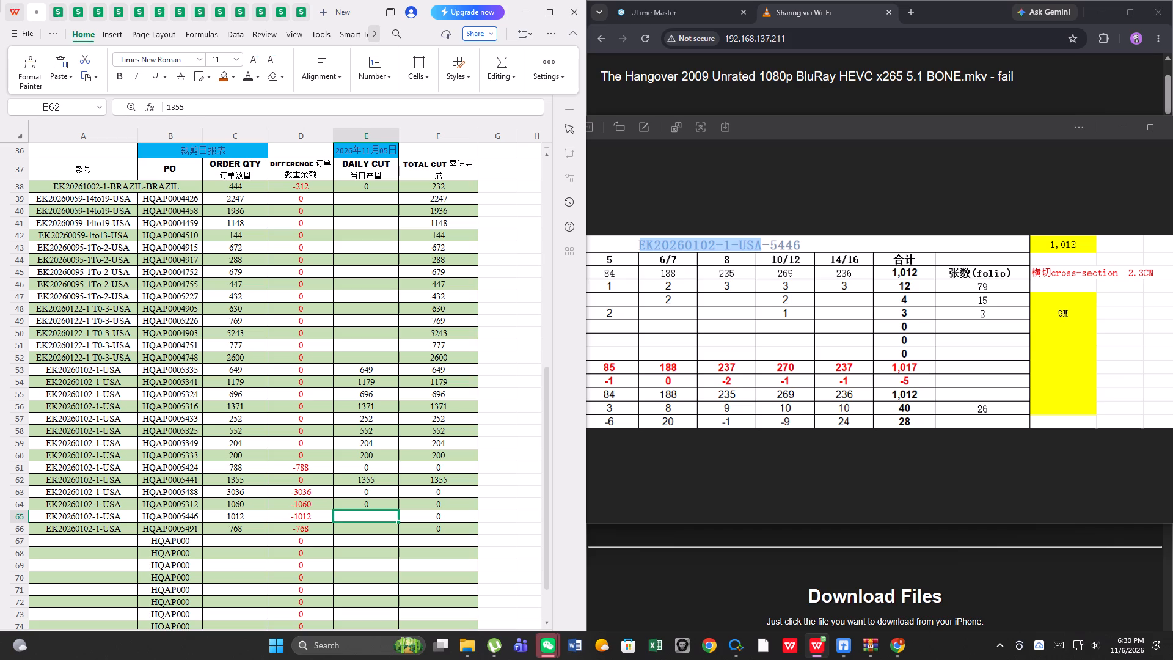
Maximize the spreadsheet window and close the three EK2026 workbooks and the NE SEP- DEC records workbook.
{"action": "left_click", "coordinate": [545, 17]}
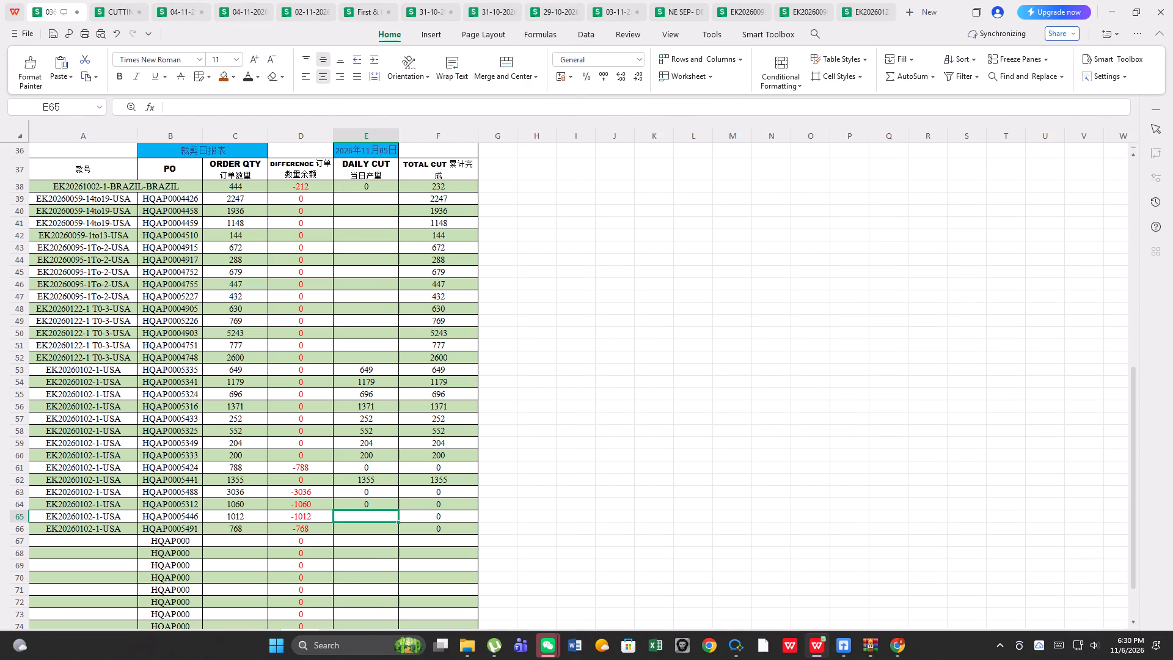
{"action": "left_click", "coordinate": [889, 16]}
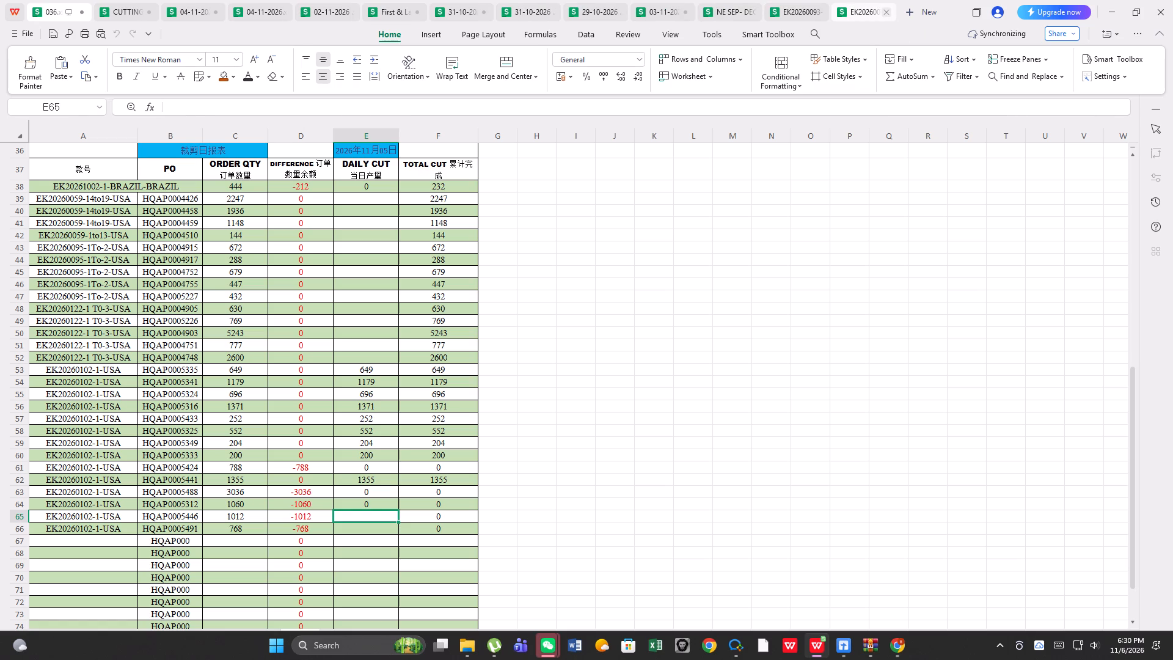
{"action": "left_click", "coordinate": [889, 16]}
{"action": "double_click", "coordinate": [889, 16]}
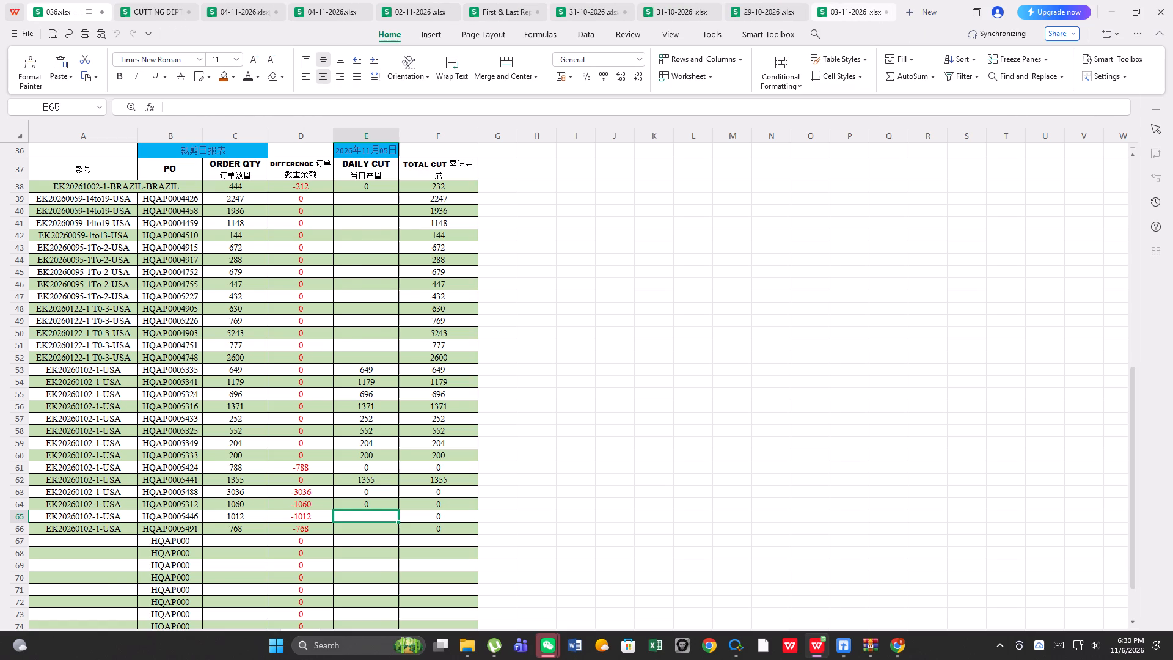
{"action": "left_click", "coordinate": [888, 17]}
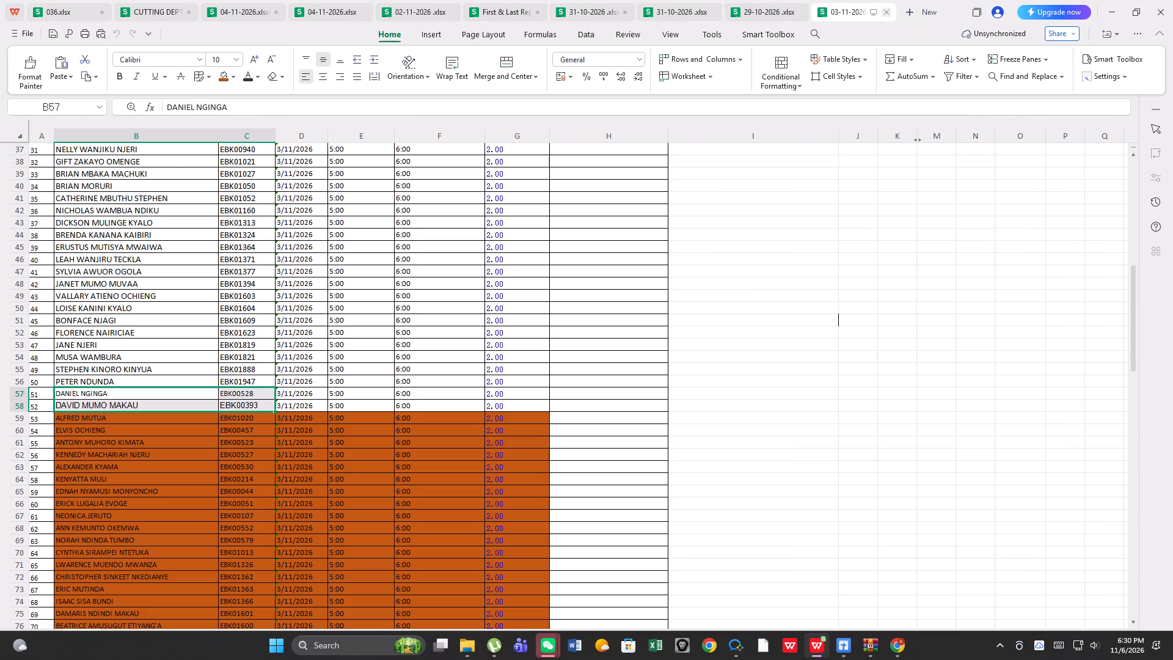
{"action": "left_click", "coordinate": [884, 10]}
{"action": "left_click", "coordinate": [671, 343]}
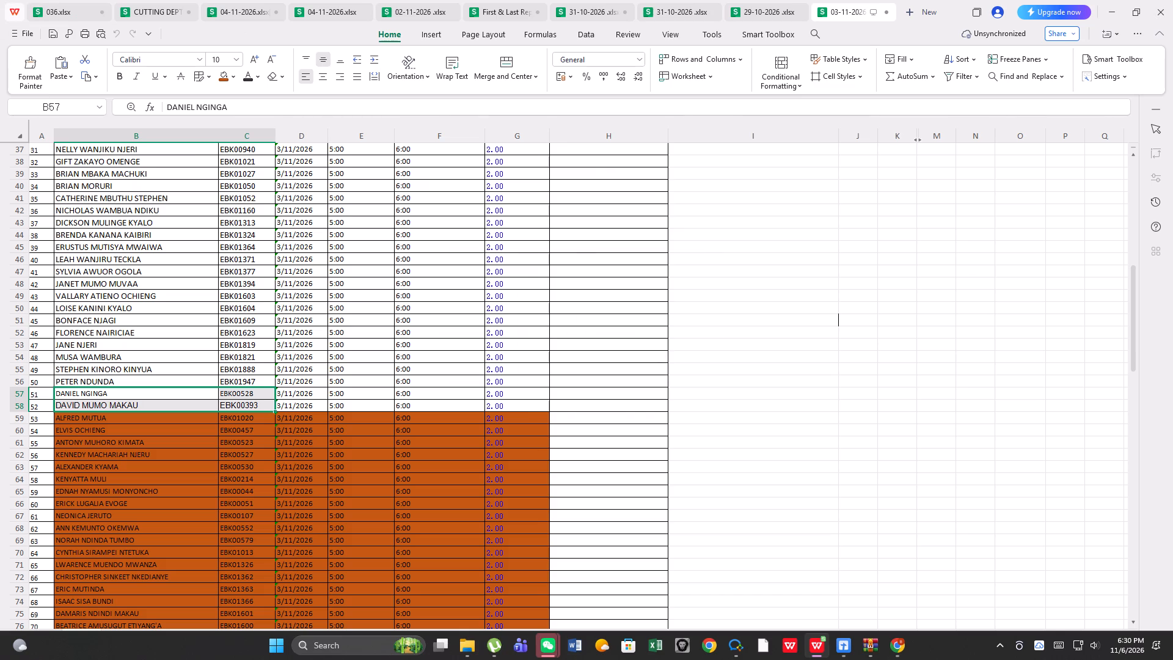
Open the recent NE SEP- DEC 2026 RECORDS workbook at the latest dated rows of its daily records.
{"action": "left_click", "coordinate": [22, 7]}
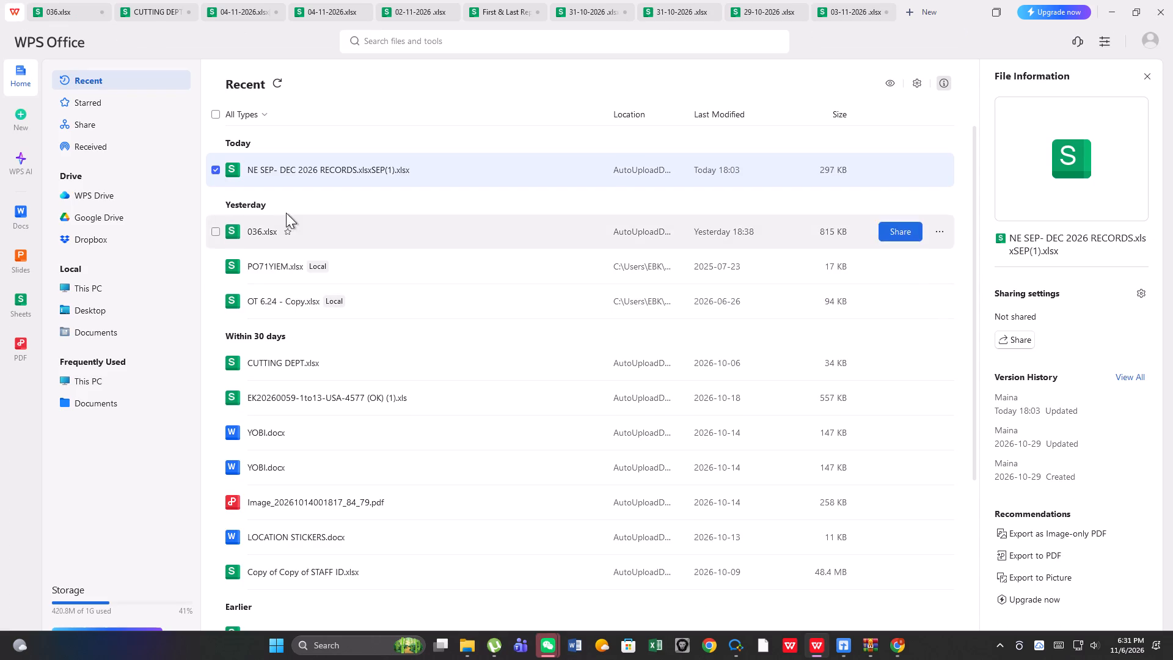
{"action": "double_click", "coordinate": [291, 170]}
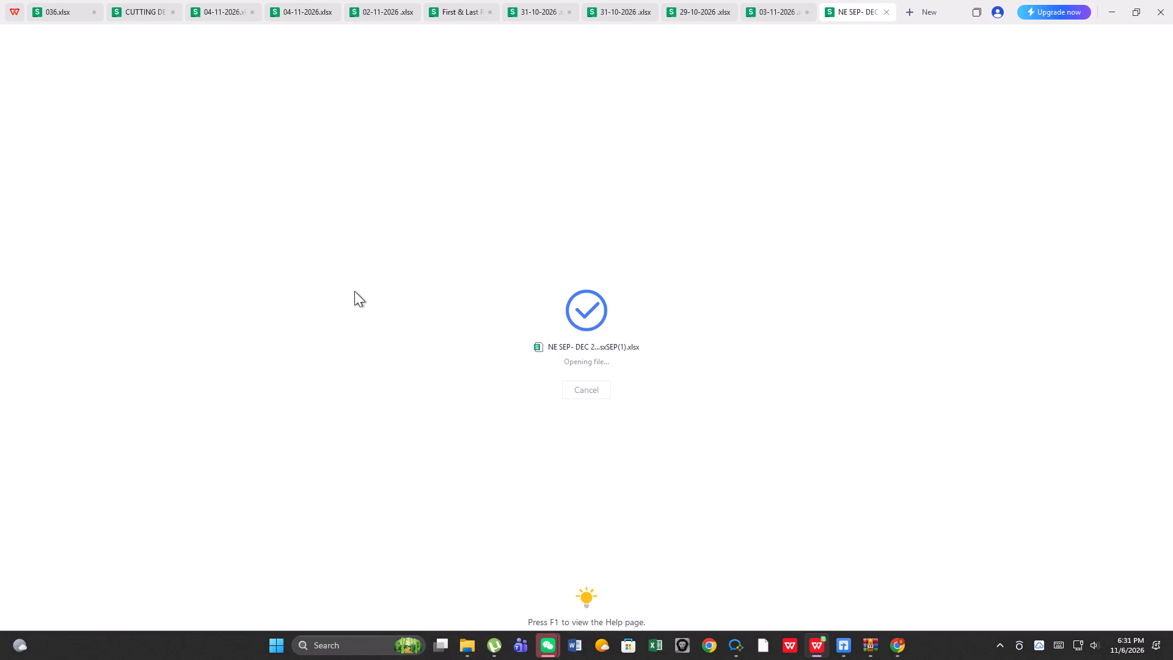
{"action": "scroll", "coordinate": [354, 291], "scroll_direction": "down", "scroll_amount": 1}
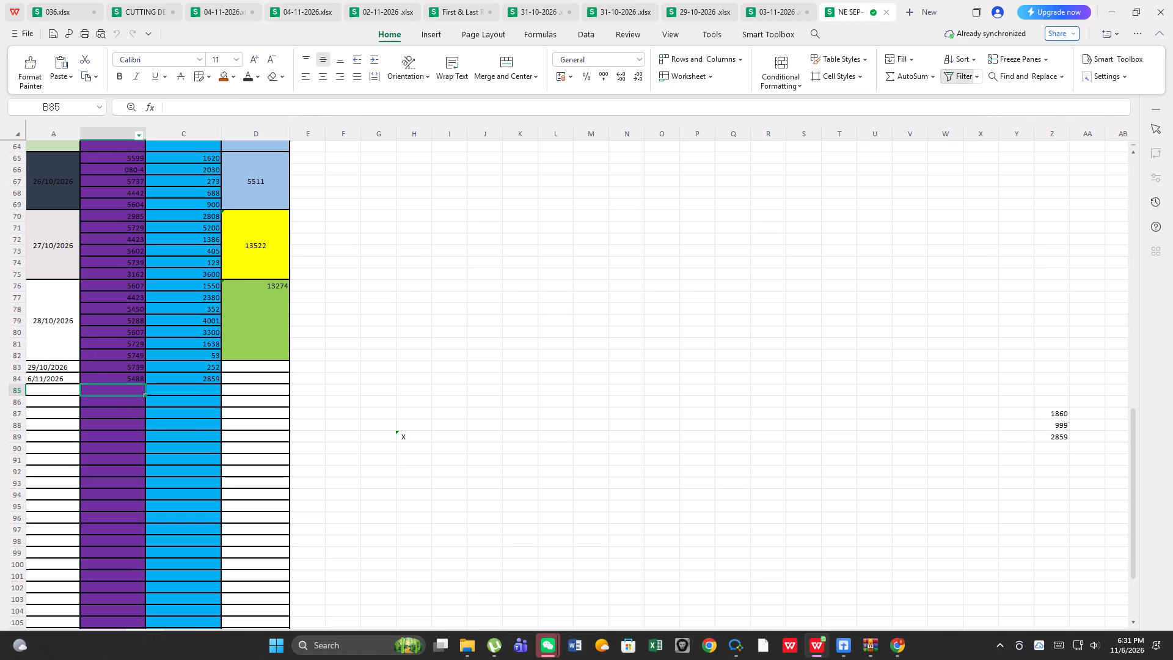
Return from the NE SEP- DEC records to the 036.xlsx cutting report and save it.
{"action": "left_click", "coordinate": [45, 8]}
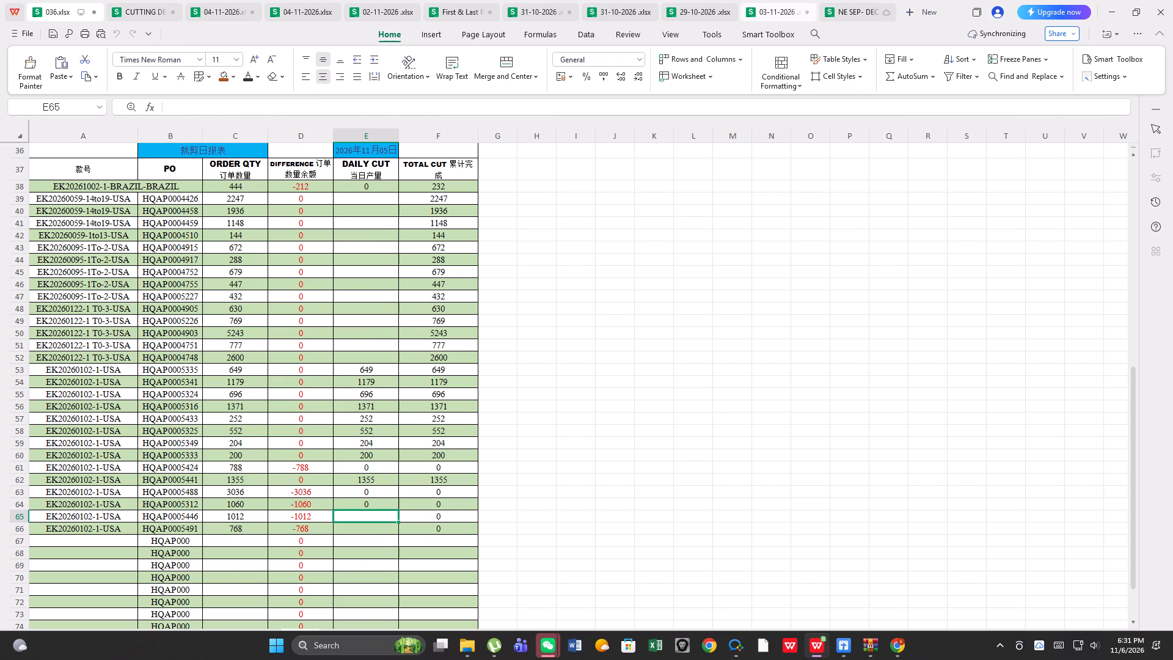
{"action": "left_click", "coordinate": [855, 14]}
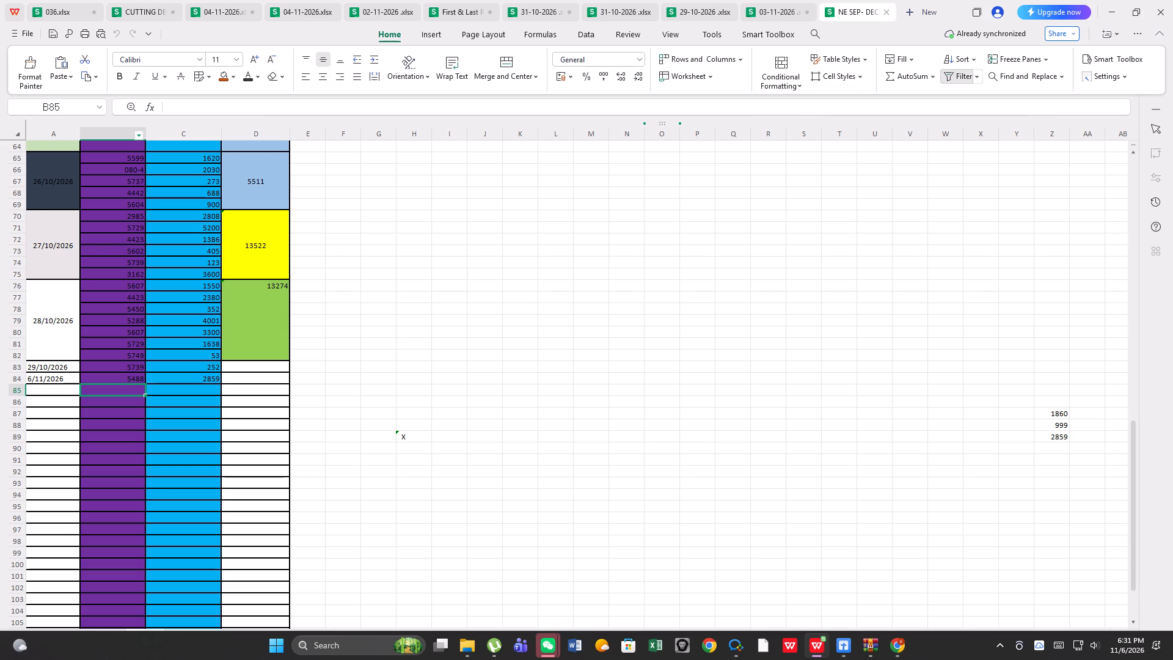
{"action": "left_click", "coordinate": [65, 2]}
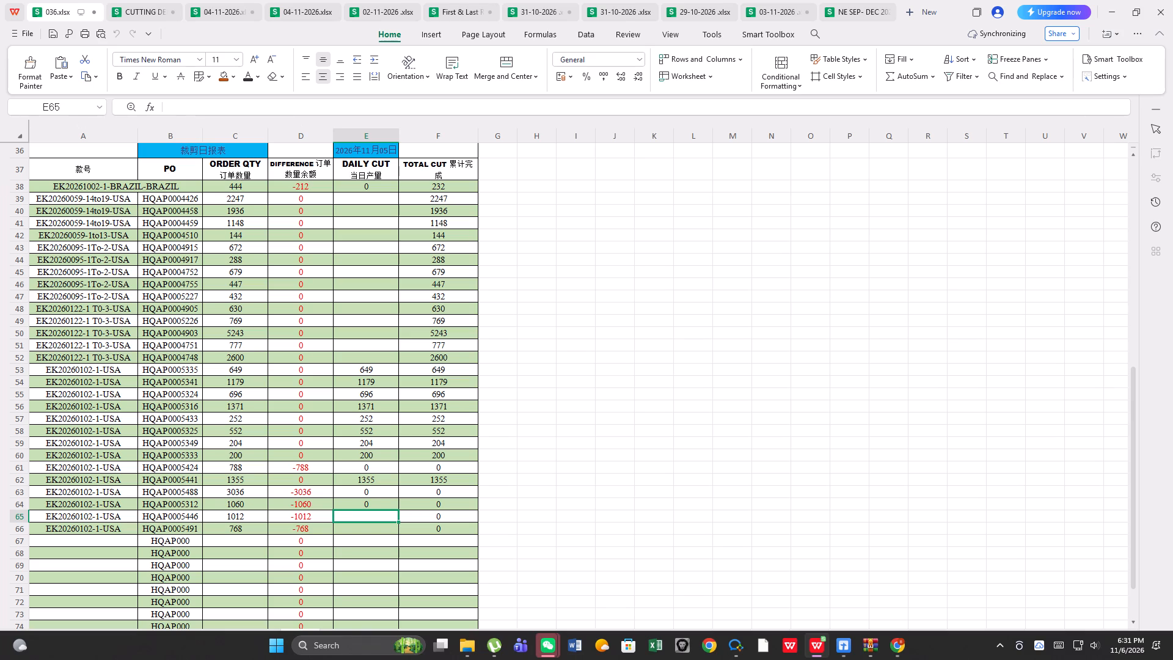
{"action": "left_click", "coordinate": [51, 35]}
Arrange the spreadsheet window side by side with the order photo viewer.
{"action": "left_click_drag", "start_coordinate": [947, 7], "coordinate": [949, 7]}
{"action": "left_click_drag", "start_coordinate": [949, 7], "coordinate": [345, 0]}
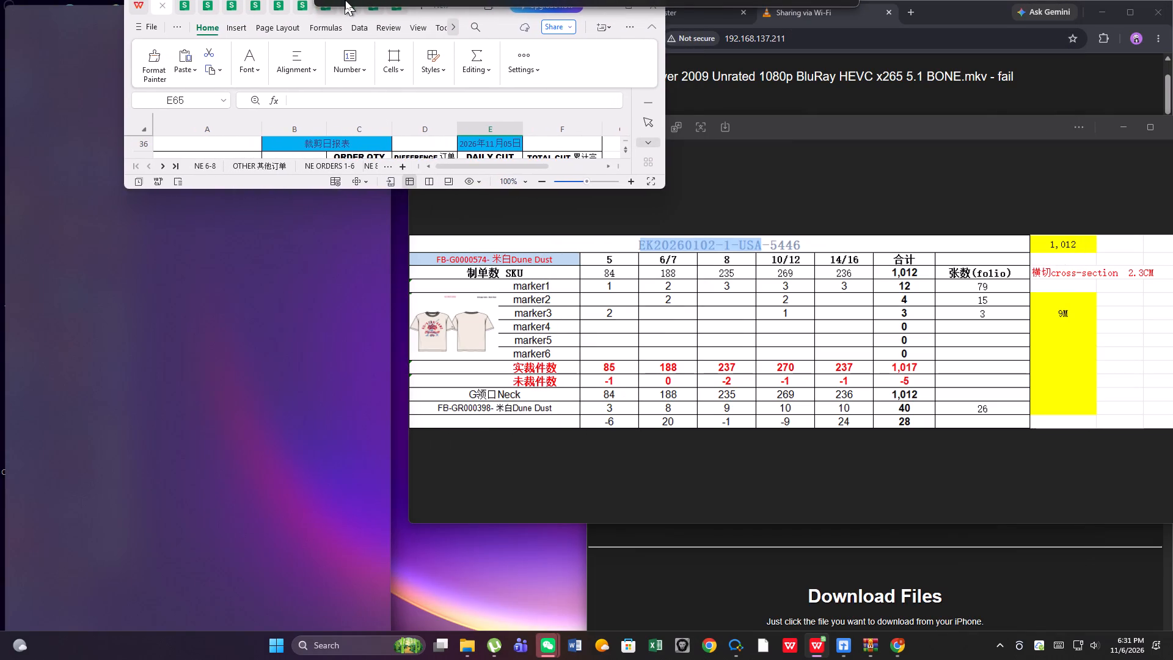
{"action": "left_click_drag", "start_coordinate": [345, 0], "coordinate": [363, 0]}
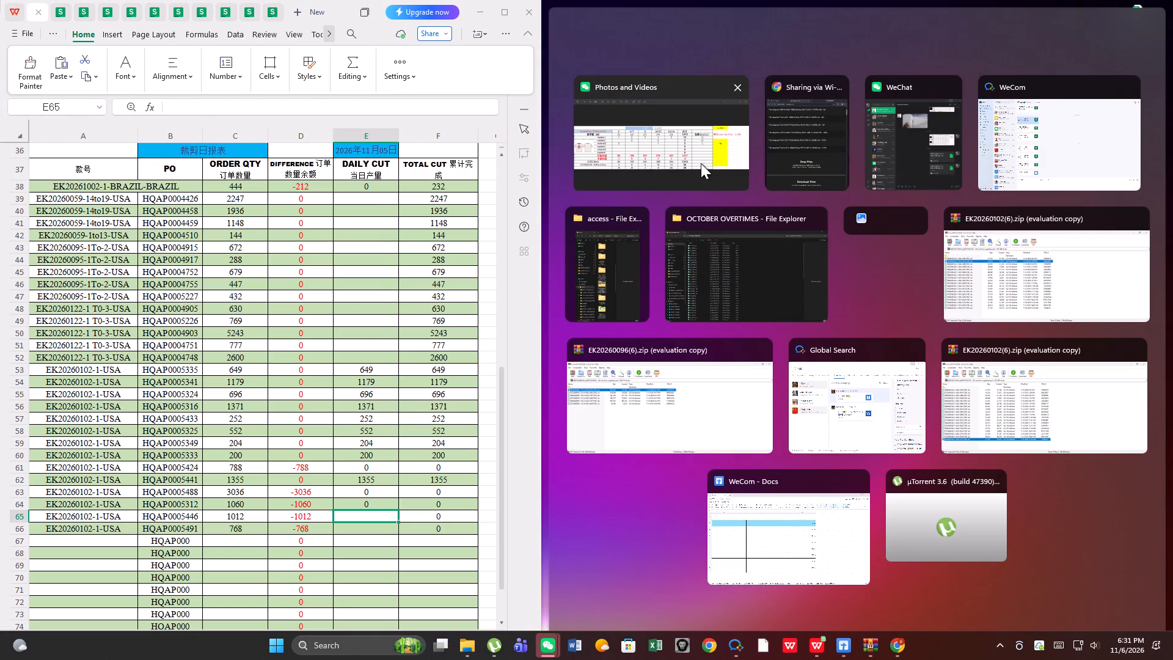
{"action": "left_click", "coordinate": [701, 163]}
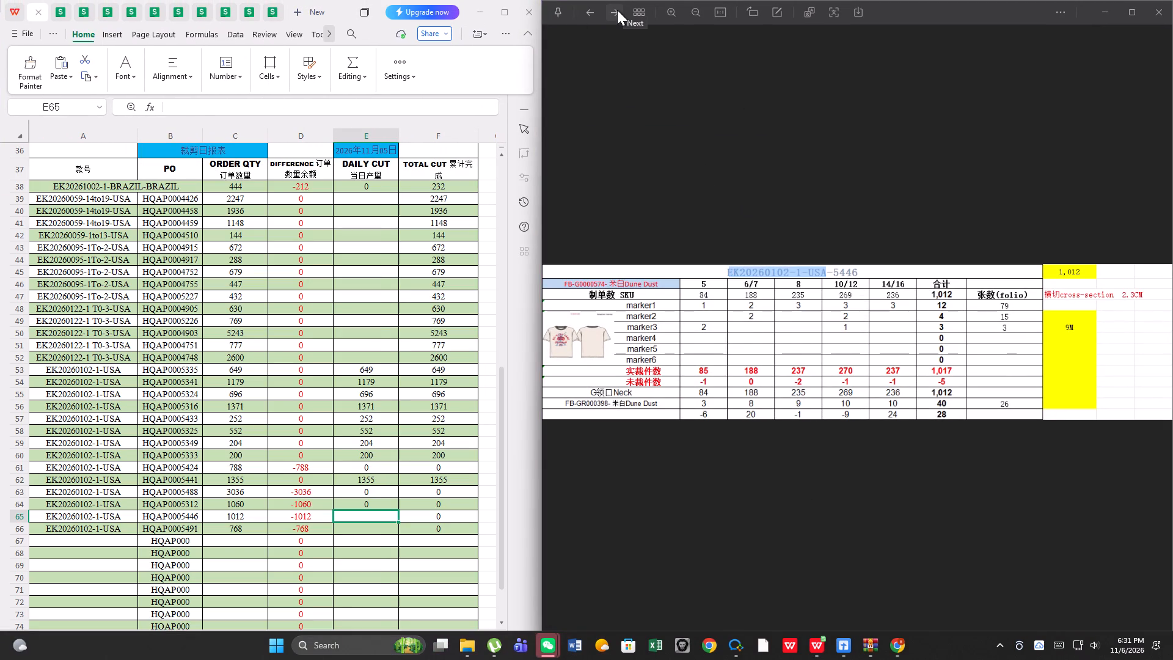
Bring up the 5489 order photo and complete the PO in cell B67 as HQAP0005489.
{"action": "left_click", "coordinate": [617, 10]}
{"action": "left_click", "coordinate": [617, 10]}
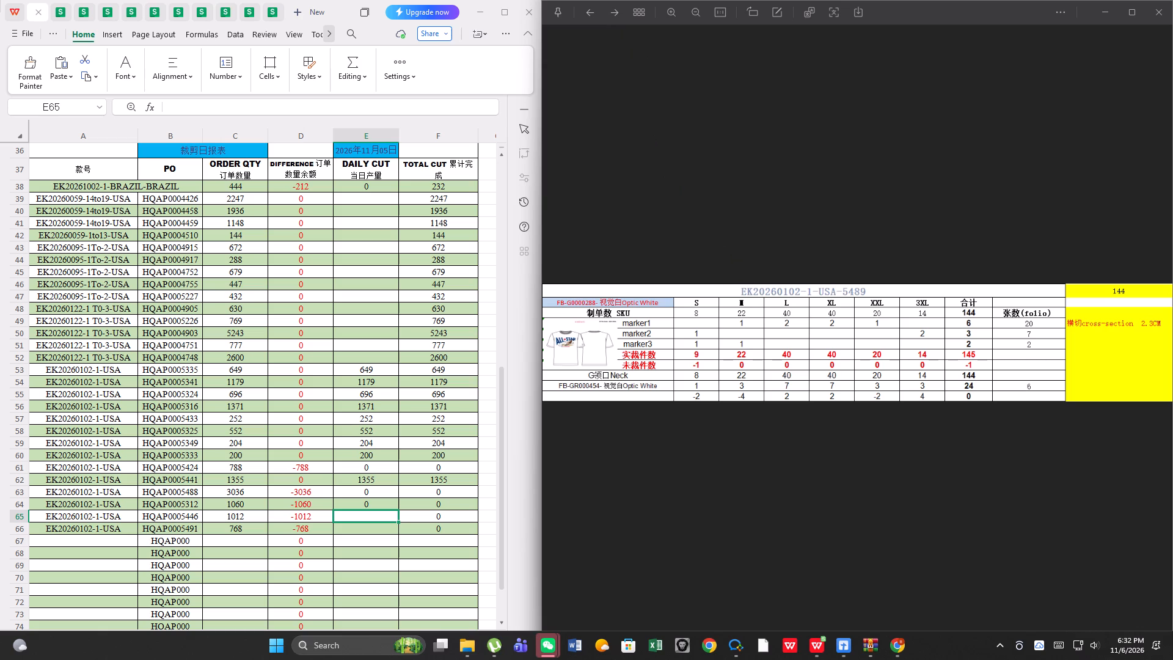
{"action": "left_click", "coordinate": [192, 543]}
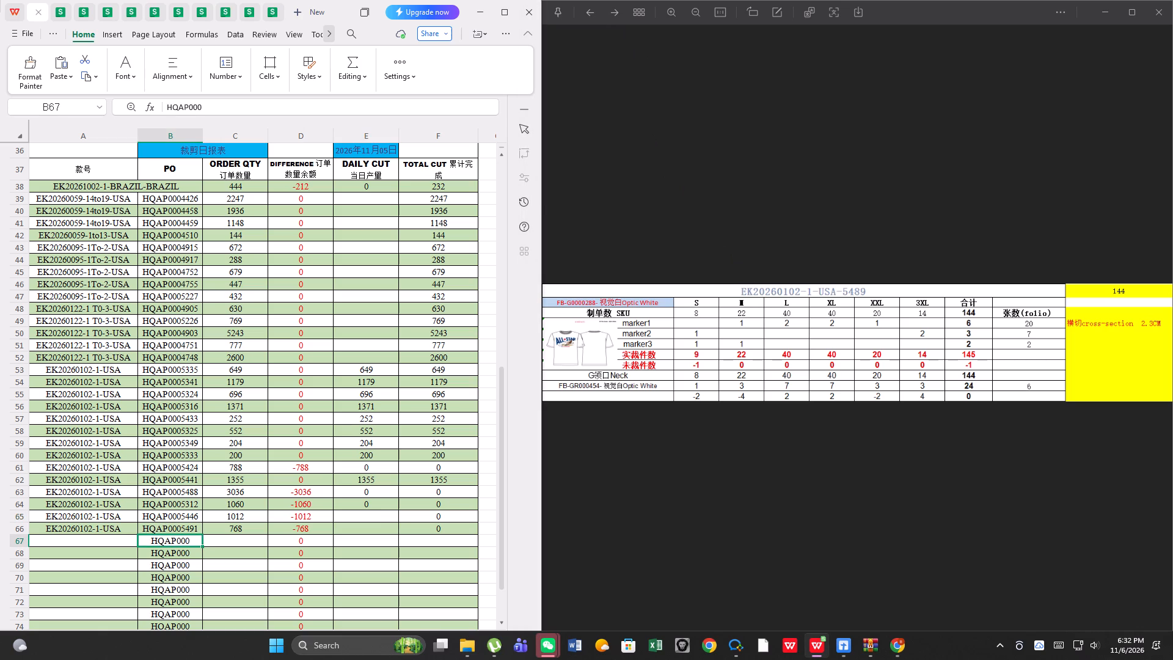
{"action": "left_click", "coordinate": [226, 108]}
{"action": "type", "text": "5489"}
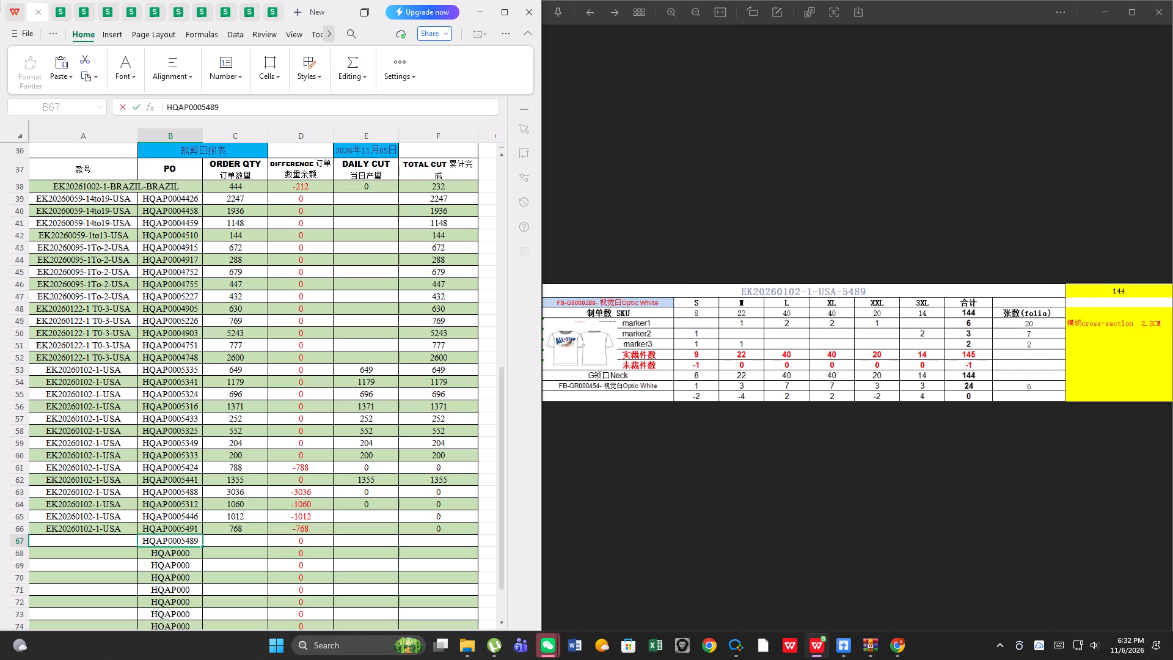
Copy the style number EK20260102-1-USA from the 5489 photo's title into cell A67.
{"action": "left_click_drag", "start_coordinate": [740, 289], "coordinate": [821, 295]}
{"action": "right_click", "coordinate": [821, 295]}
{"action": "left_click", "coordinate": [835, 301]}
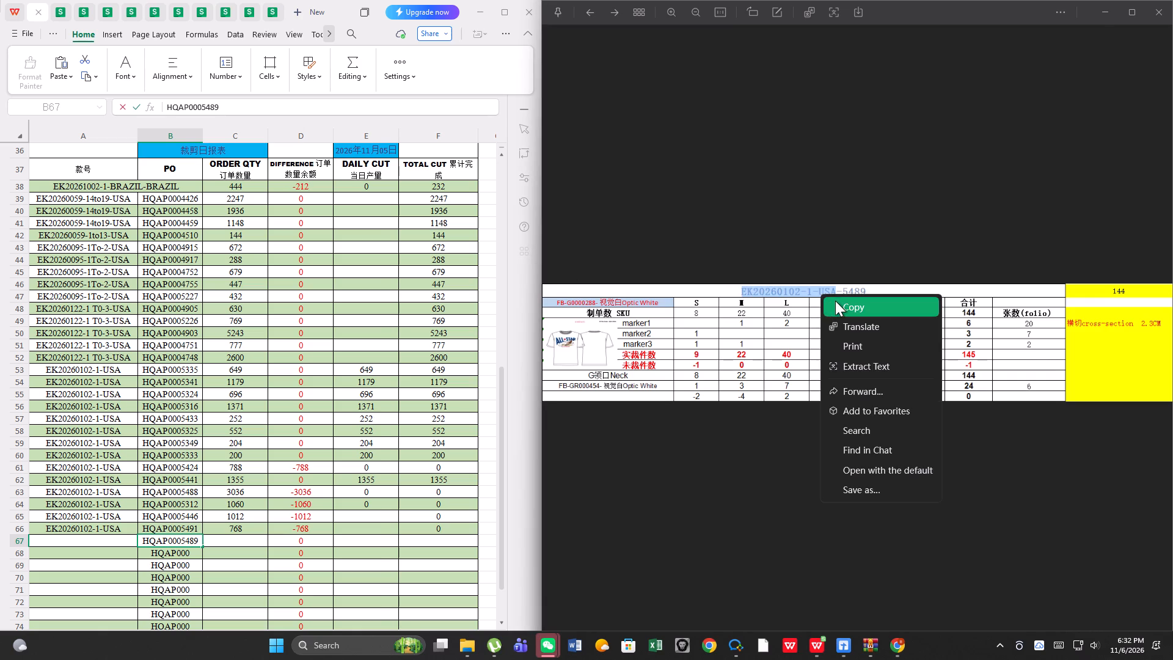
{"action": "left_click", "coordinate": [84, 538]}
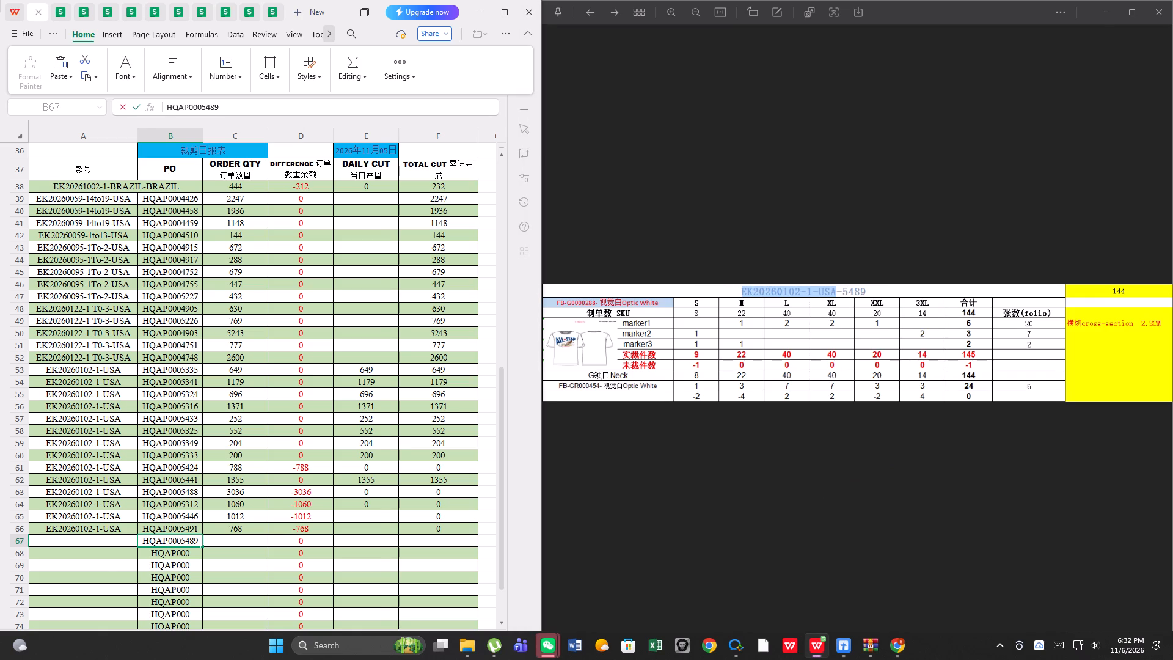
{"action": "right_click", "coordinate": [84, 538]}
{"action": "left_click", "coordinate": [143, 206]}
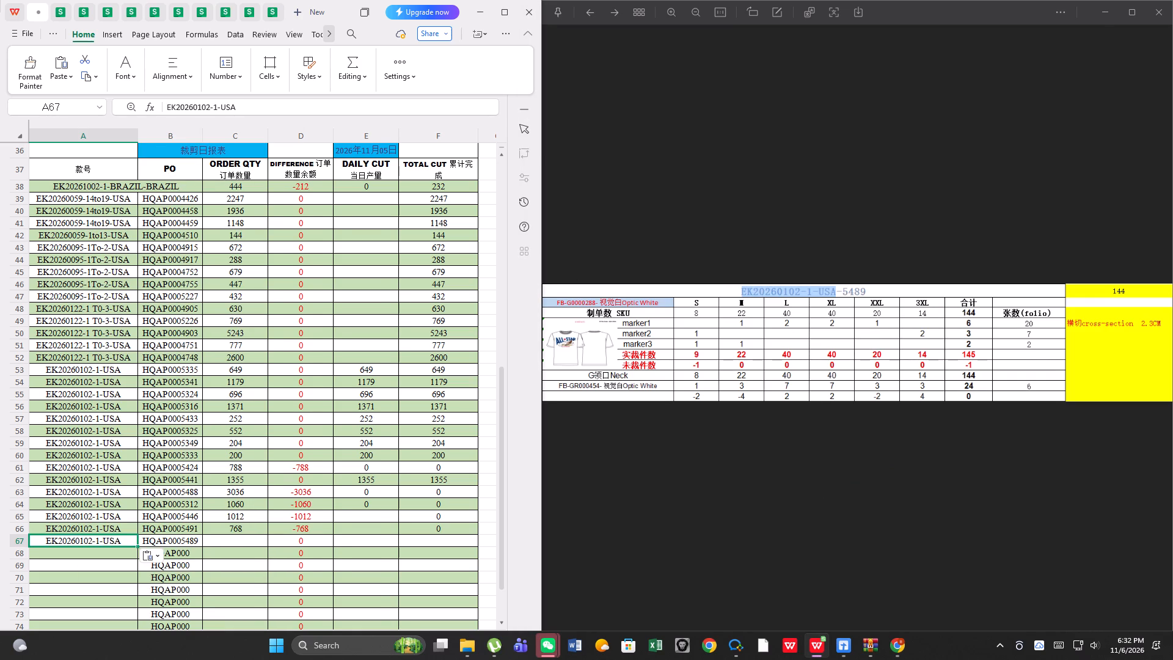
Enter the order quantity 144 for the 5489 order in cell C67.
{"action": "left_click", "coordinate": [235, 540]}
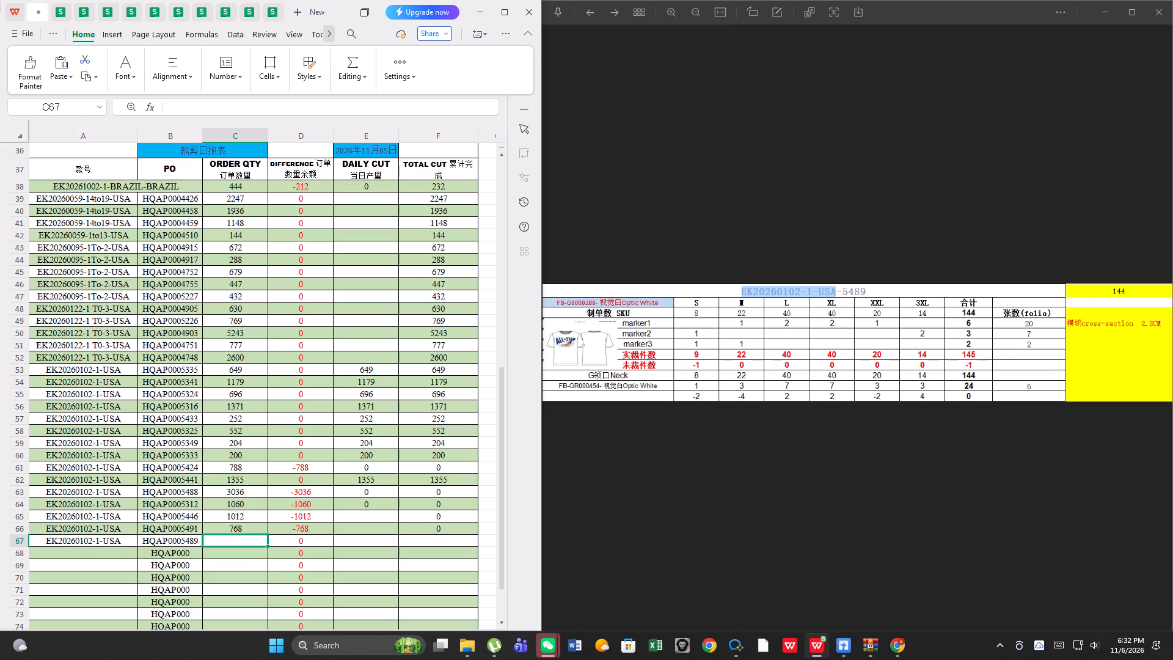
{"action": "type", "text": "144"}
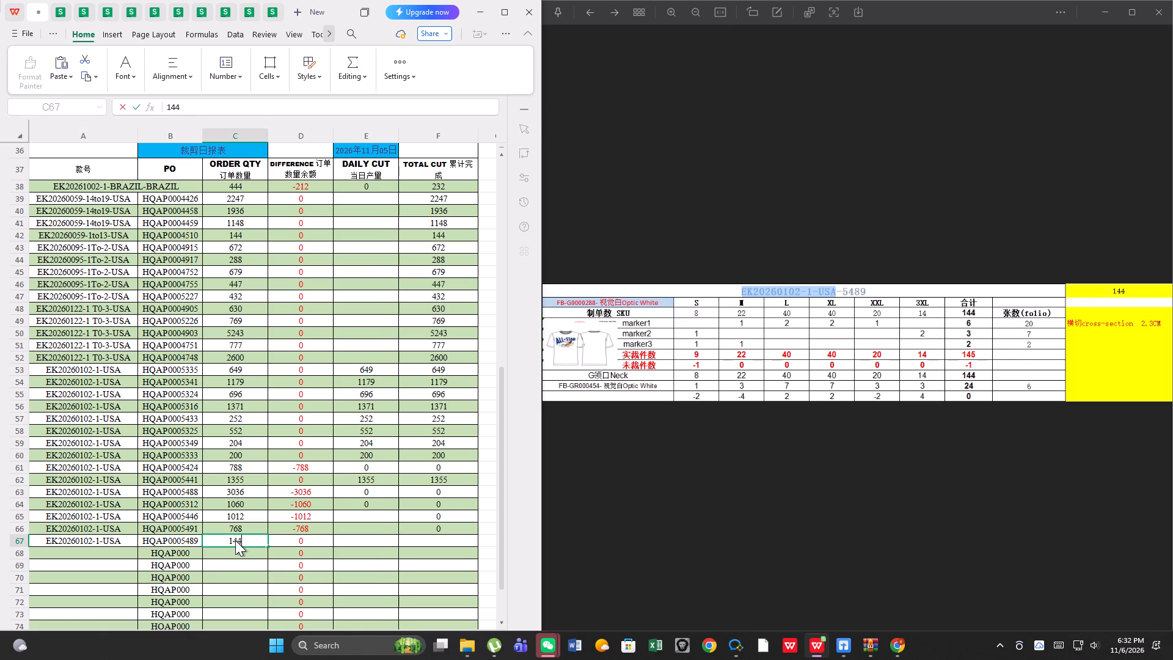
{"action": "left_click", "coordinate": [601, 513]}
{"action": "left_click", "coordinate": [363, 554]}
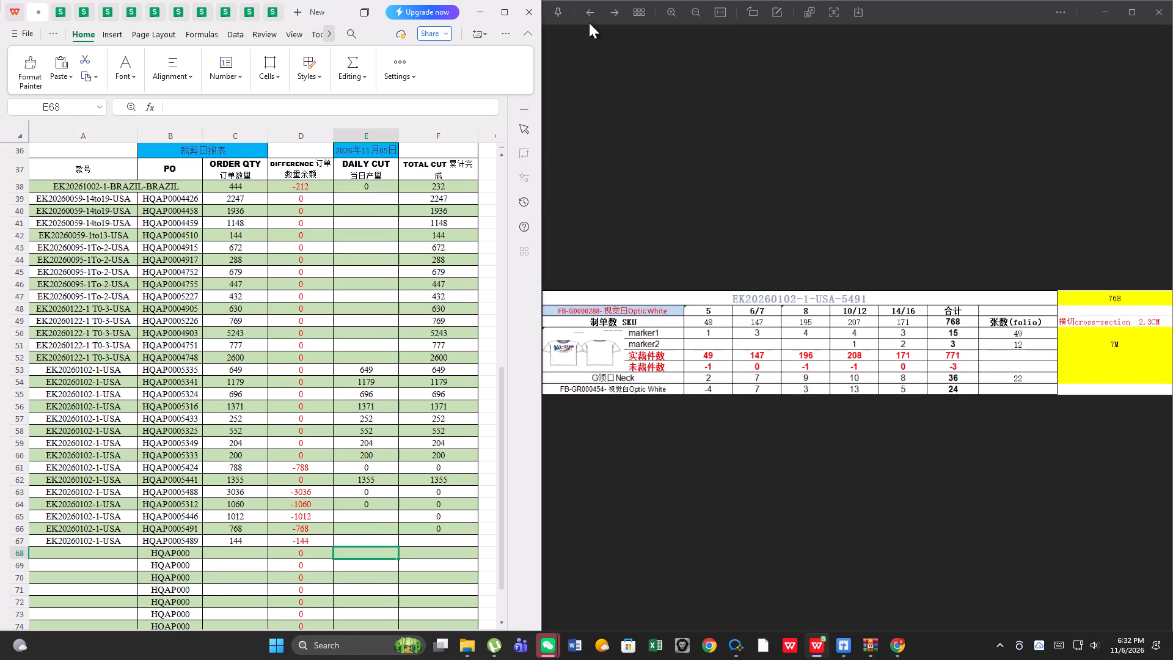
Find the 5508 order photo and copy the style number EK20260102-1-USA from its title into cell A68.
{"action": "left_click", "coordinate": [611, 9]}
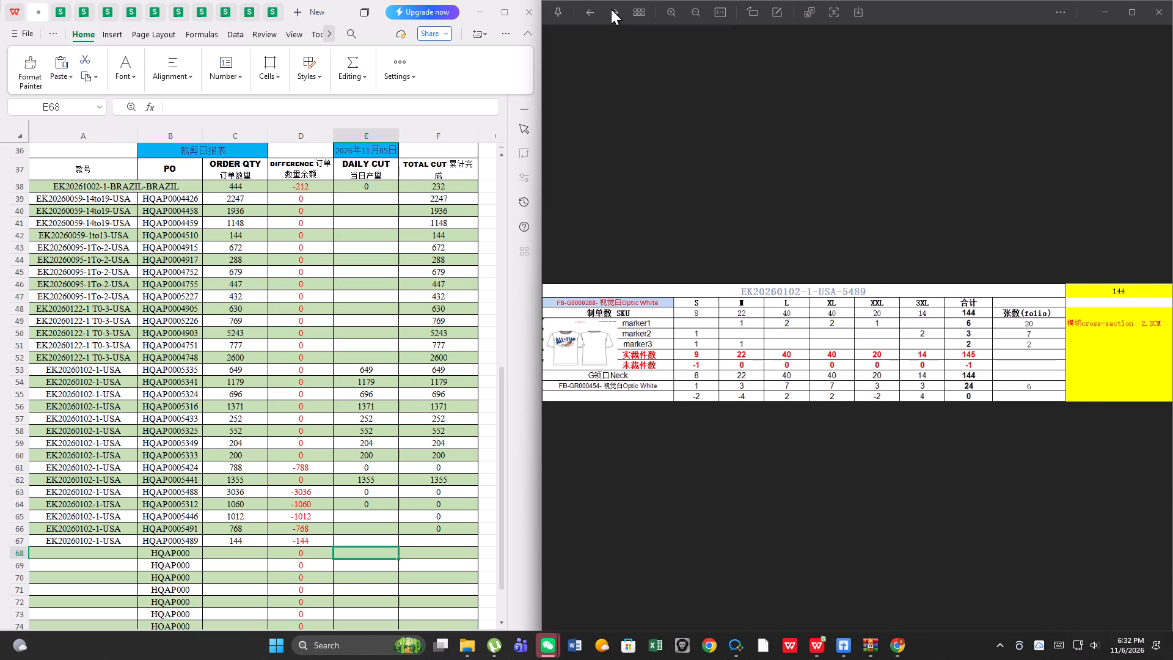
{"action": "left_click", "coordinate": [596, 17]}
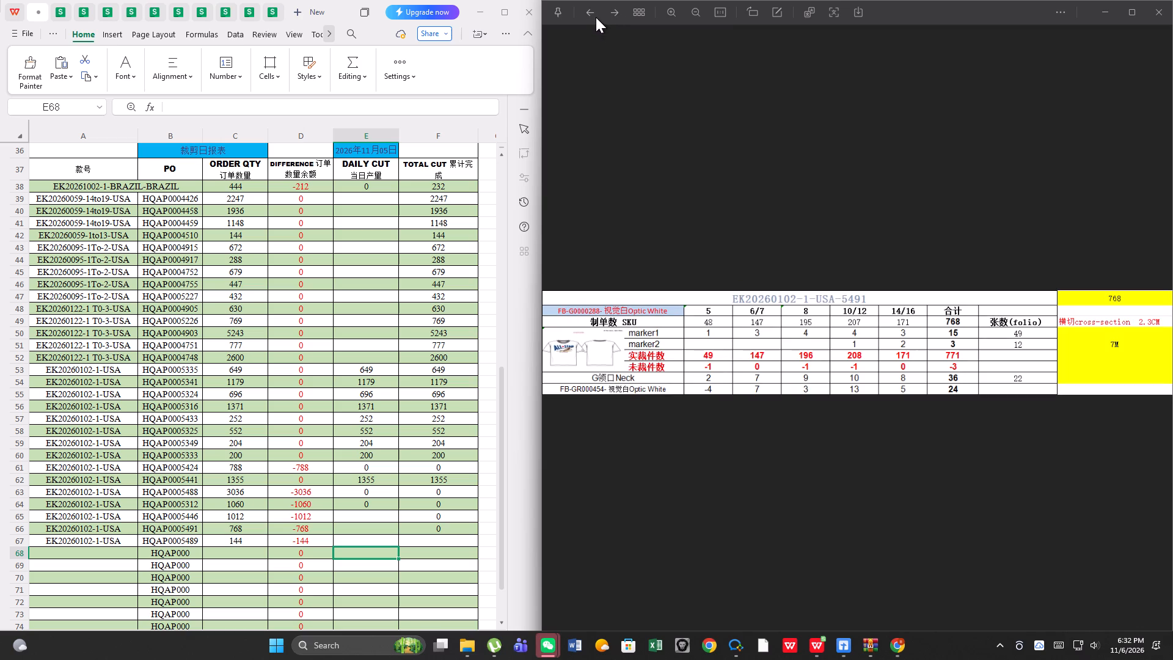
{"action": "left_click", "coordinate": [616, 14]}
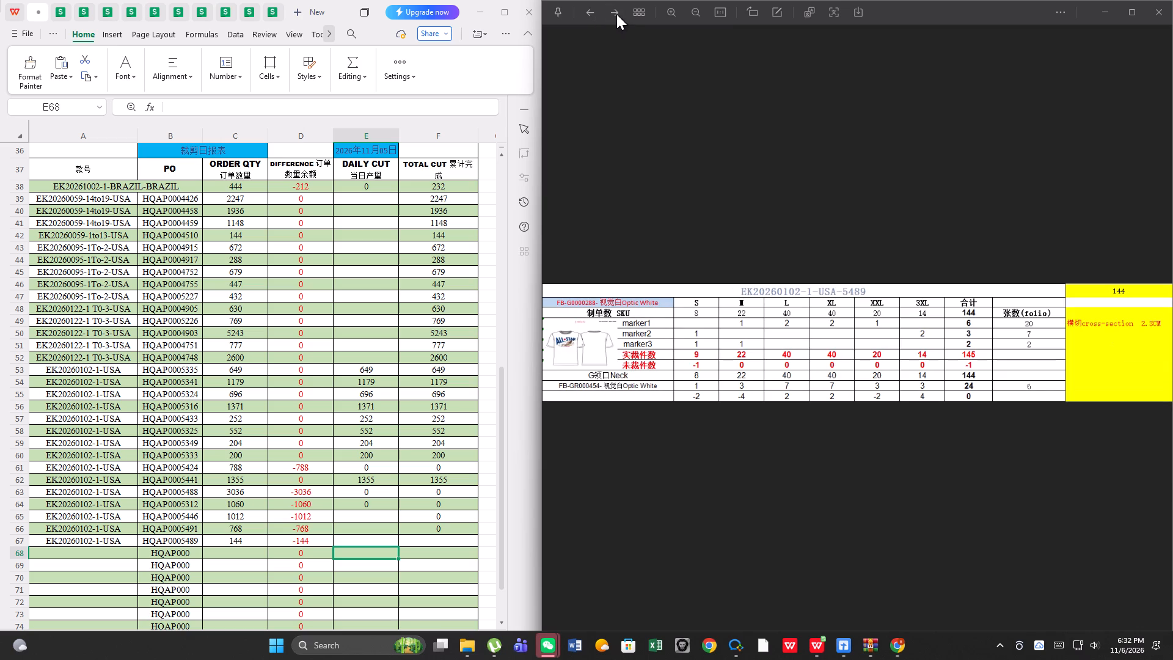
{"action": "left_click", "coordinate": [616, 14]}
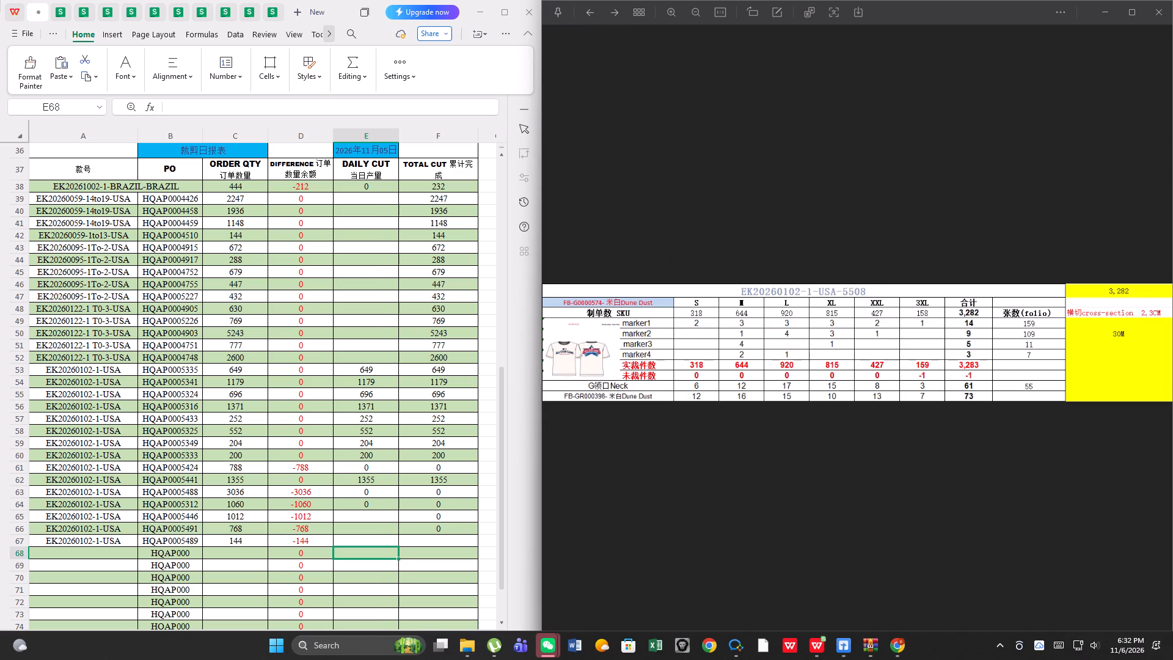
{"action": "left_click_drag", "start_coordinate": [744, 295], "coordinate": [822, 316]}
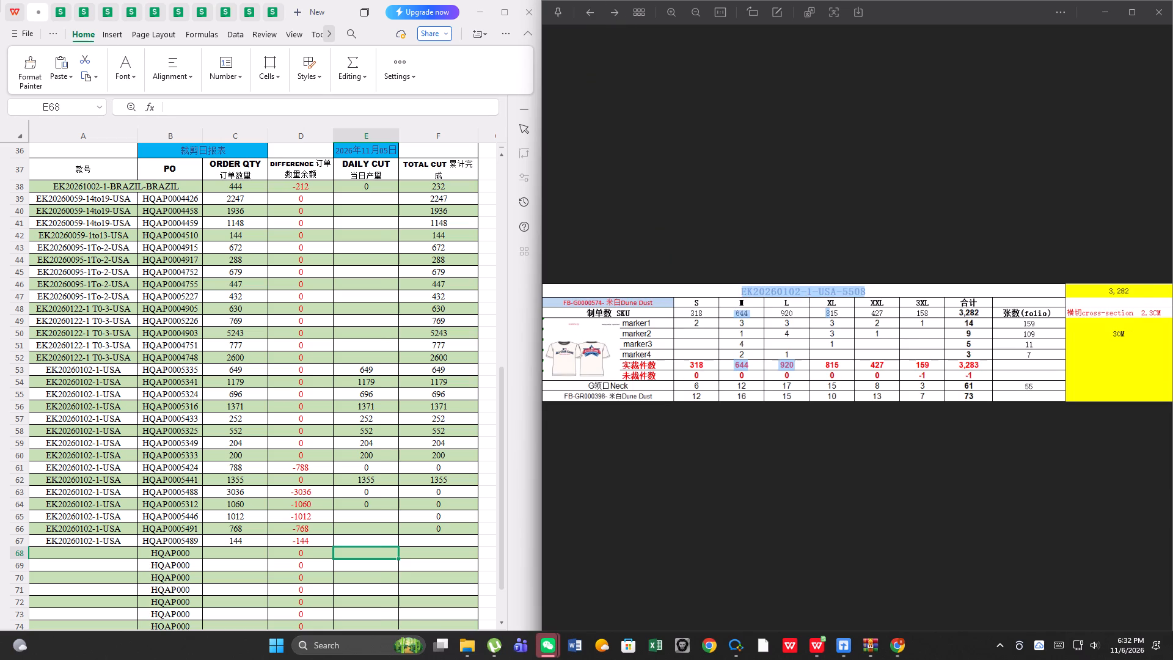
{"action": "left_click_drag", "start_coordinate": [822, 316], "coordinate": [827, 293]}
{"action": "right_click", "coordinate": [827, 293]}
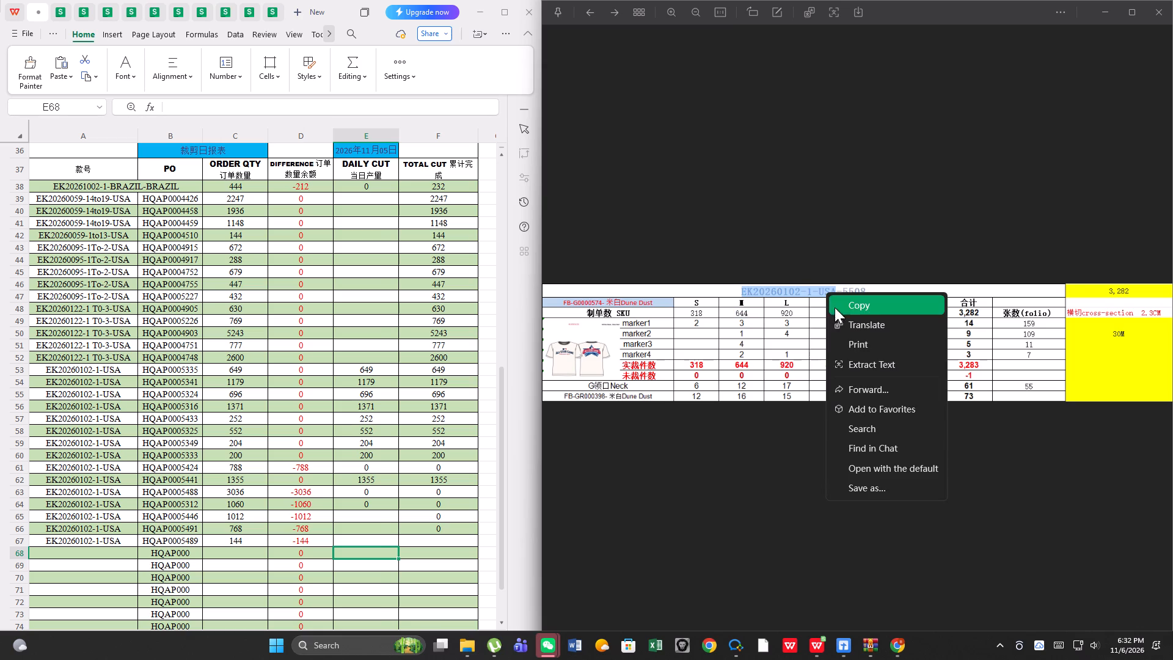
{"action": "left_click", "coordinate": [848, 303]}
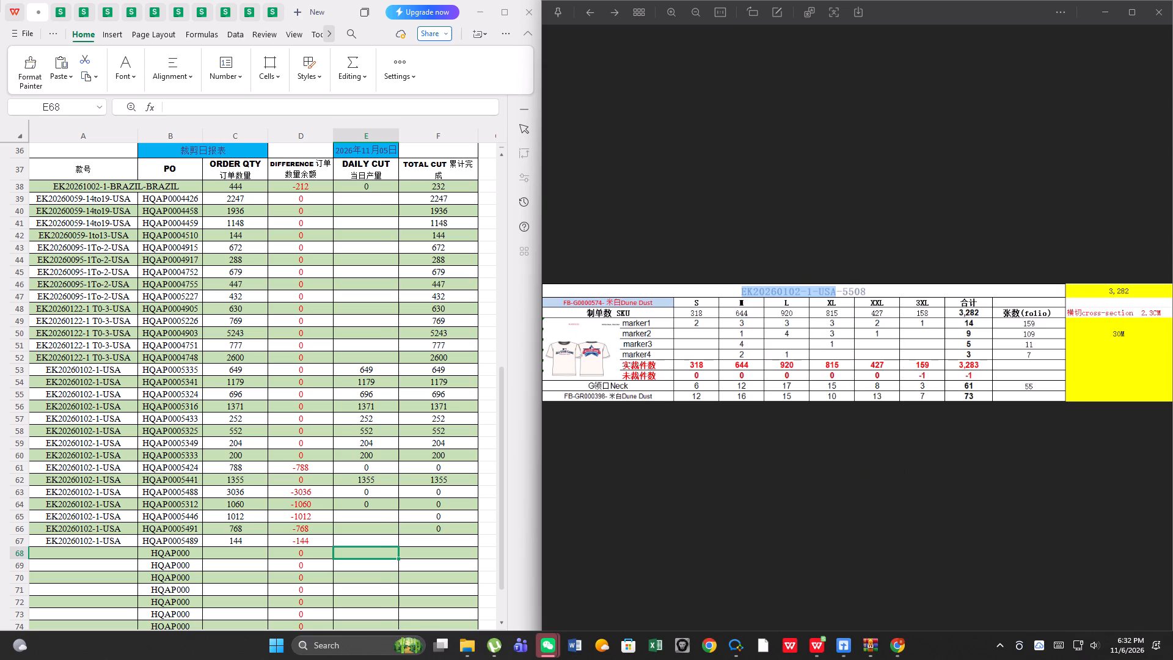
{"action": "left_click", "coordinate": [106, 559]}
{"action": "right_click", "coordinate": [106, 559]}
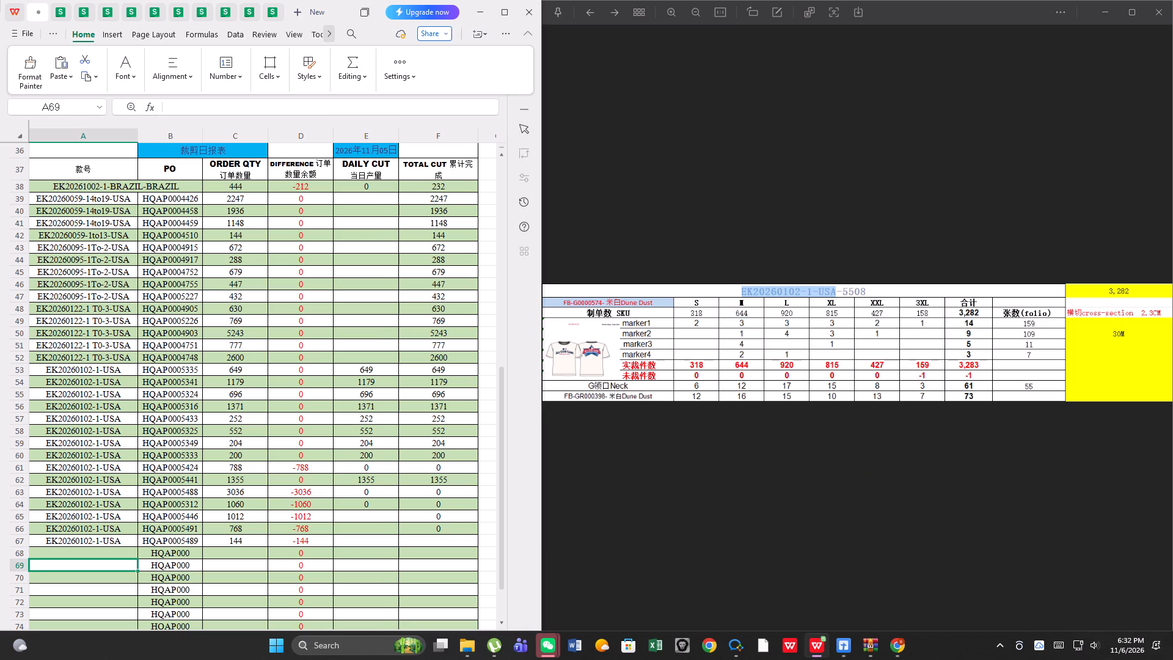
{"action": "left_click", "coordinate": [109, 551]}
{"action": "right_click", "coordinate": [109, 551]}
{"action": "left_click", "coordinate": [172, 213]}
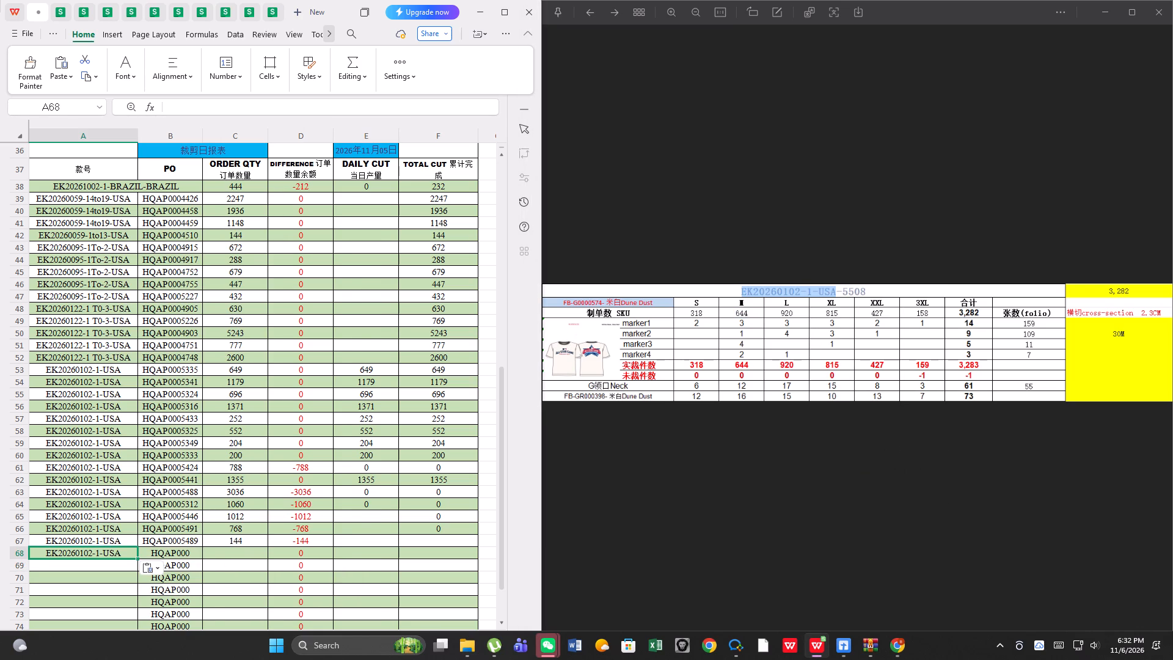
Fill row 68 with the PO HQAP0005508 and the order quantity 3282.
{"action": "left_click", "coordinate": [194, 550]}
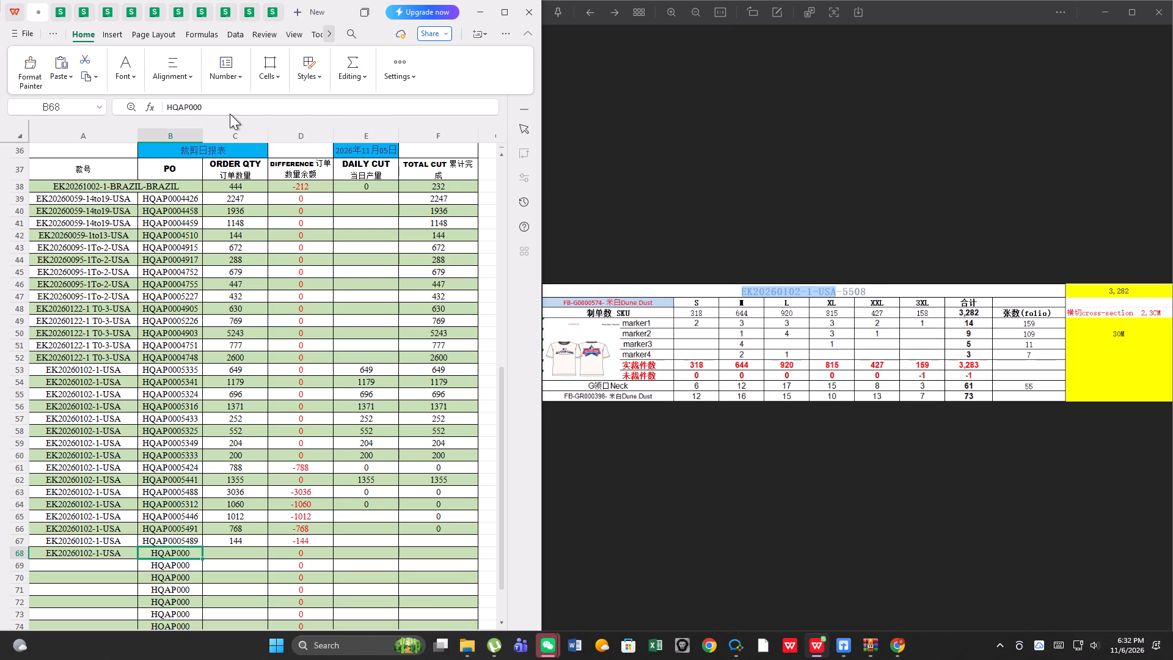
{"action": "left_click", "coordinate": [230, 108]}
{"action": "type", "text": "5508"}
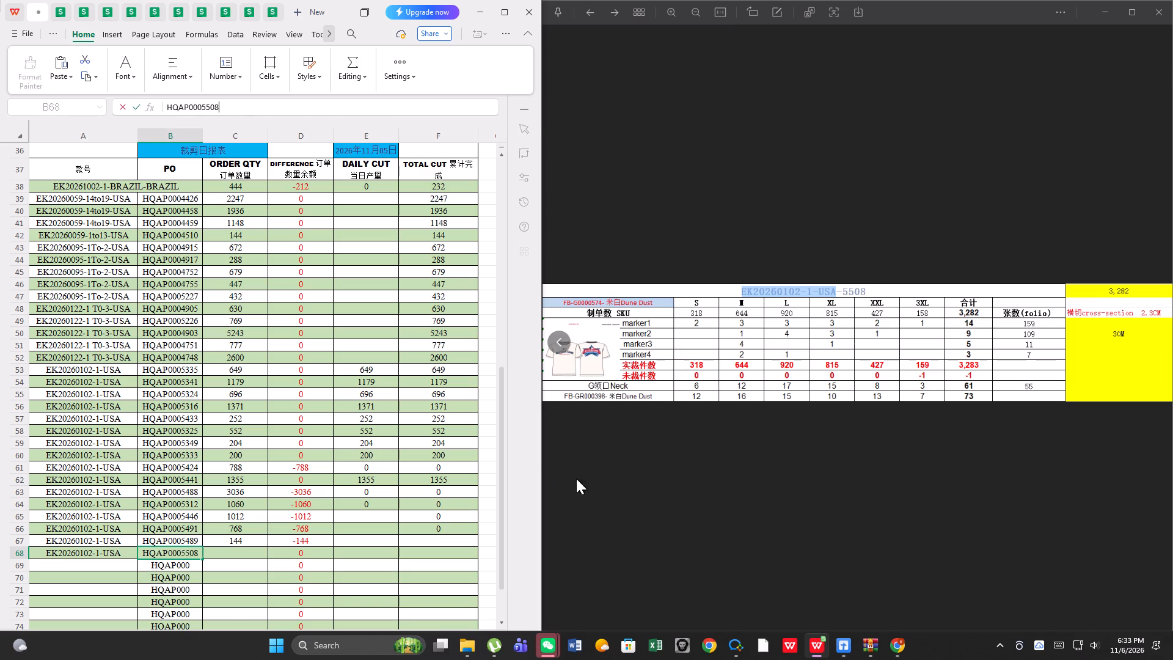
{"action": "left_click", "coordinate": [250, 553]}
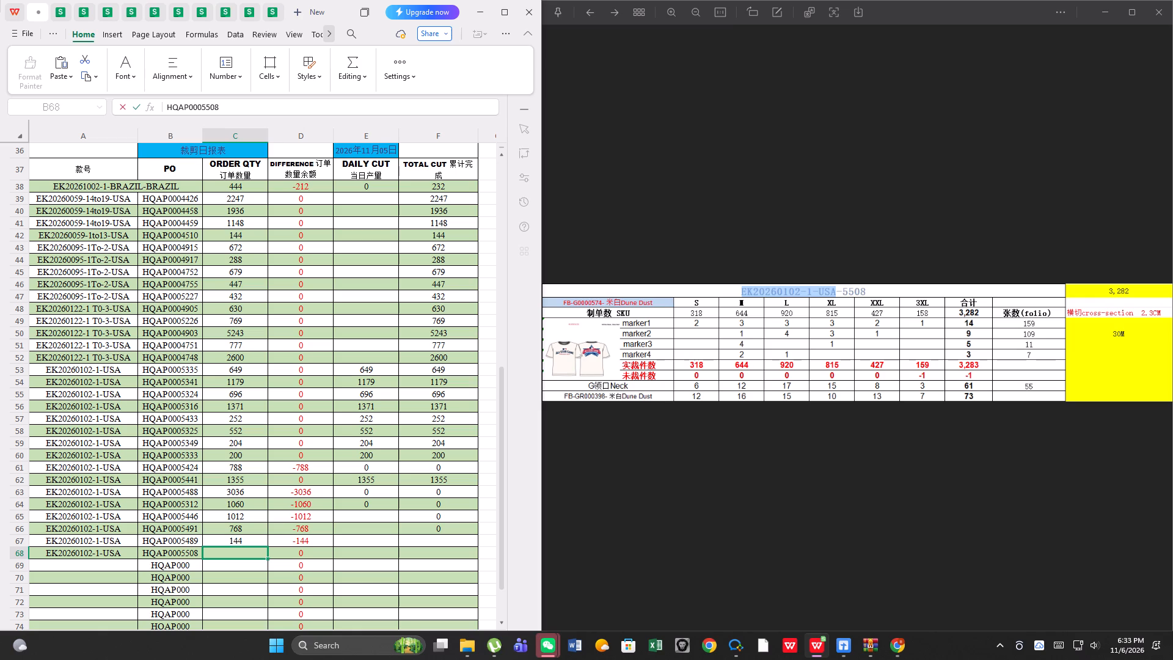
{"action": "type", "text": "32"}
{"action": "type", "text": "82"}
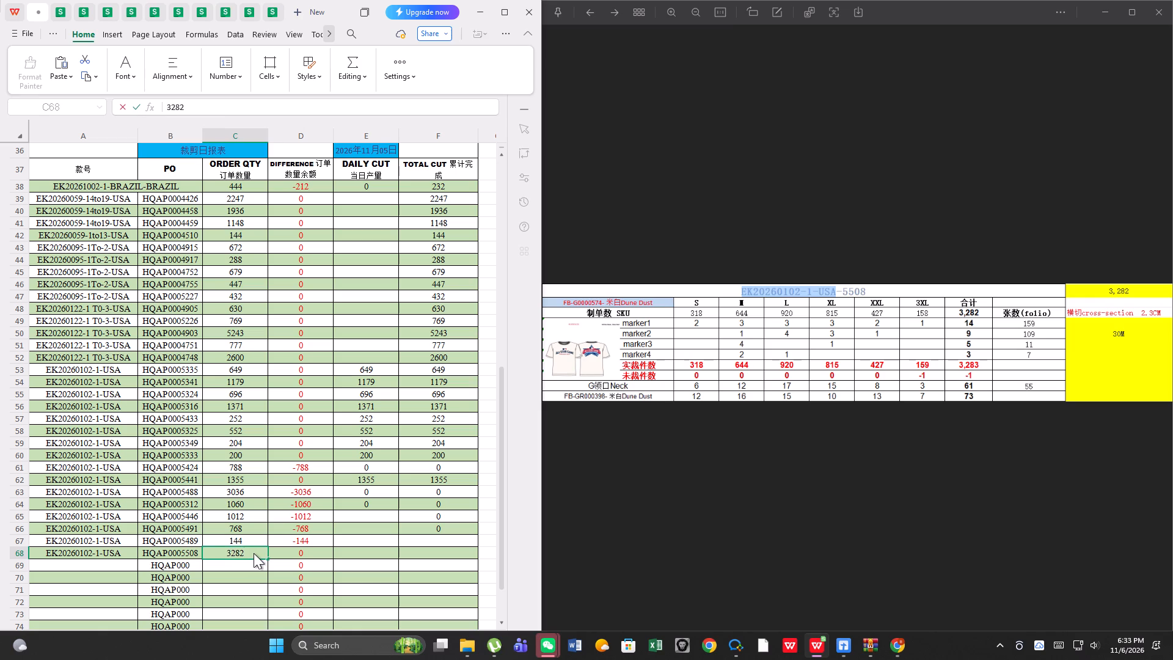
Find the 5729 order photo and copy the style number EKST20260157USA from its title into cell A69.
{"action": "left_click", "coordinate": [673, 519]}
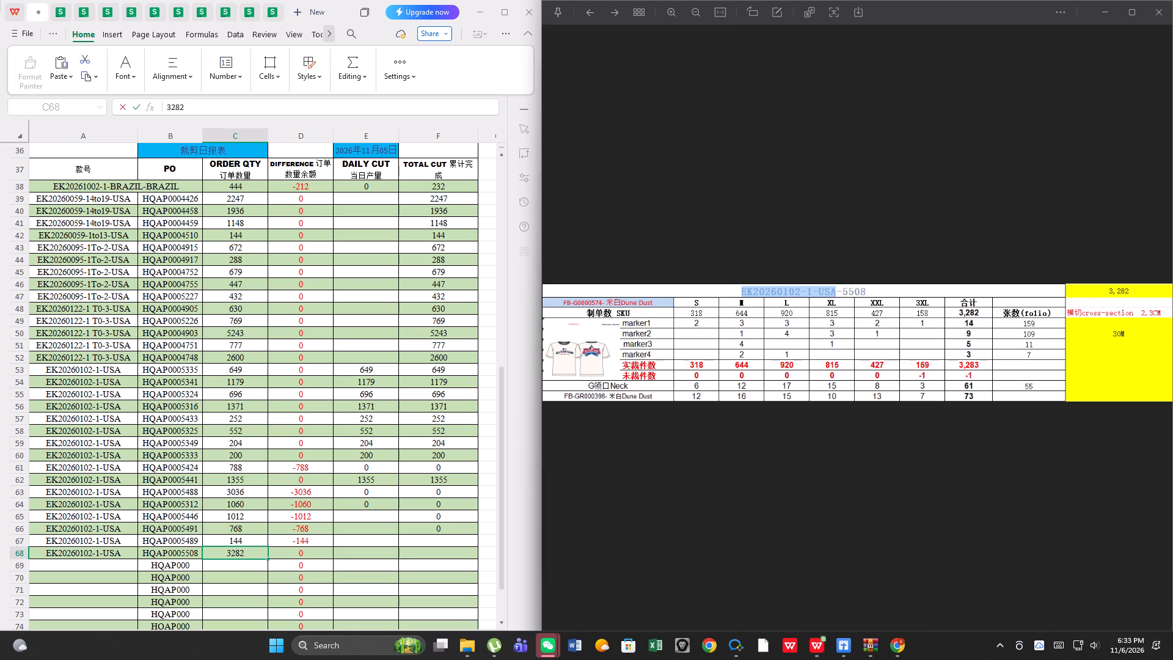
{"action": "left_click", "coordinate": [612, 15]}
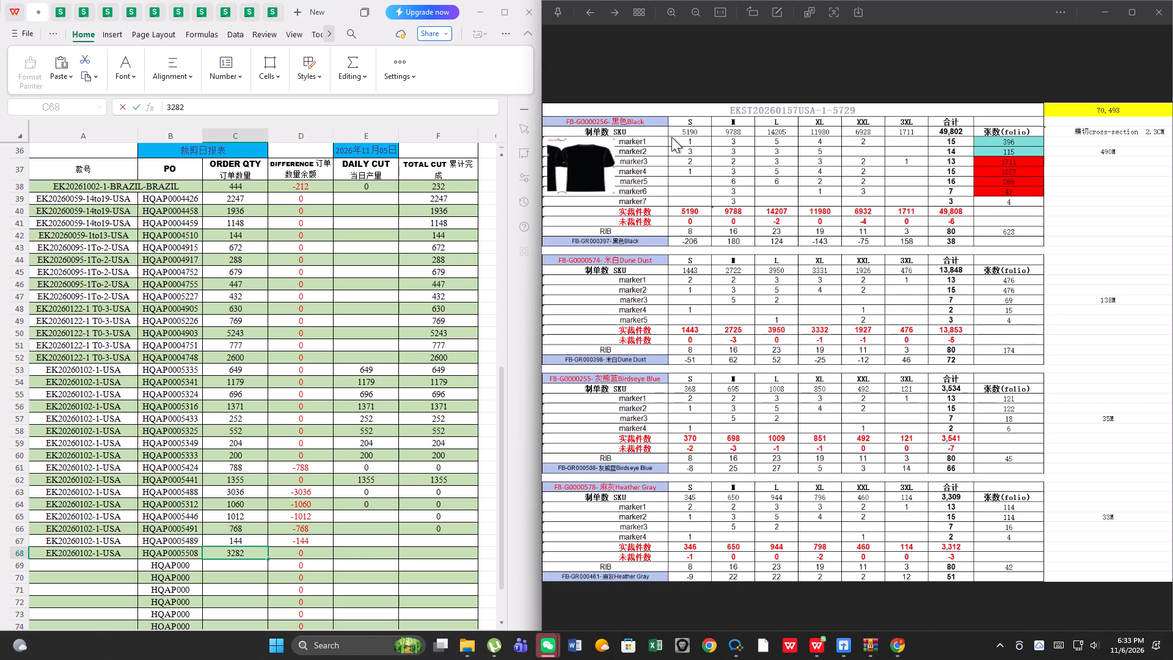
{"action": "left_click", "coordinate": [616, 7]}
{"action": "left_click", "coordinate": [616, 7]}
{"action": "left_click", "coordinate": [591, 12]}
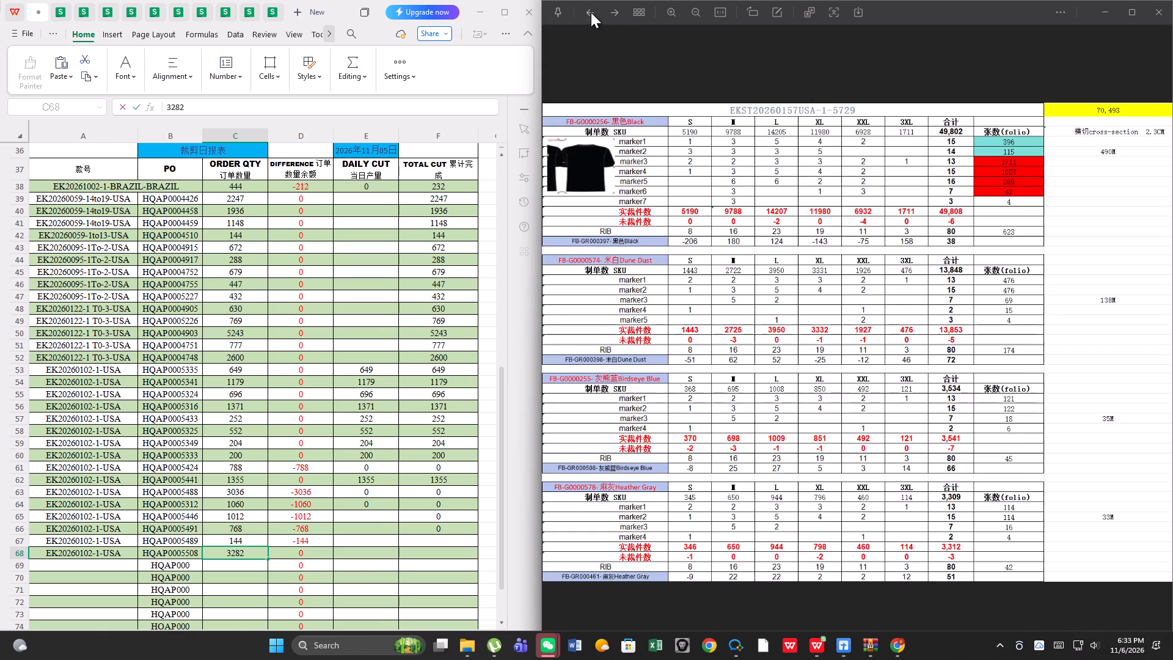
{"action": "left_click_drag", "start_coordinate": [728, 106], "coordinate": [827, 106]}
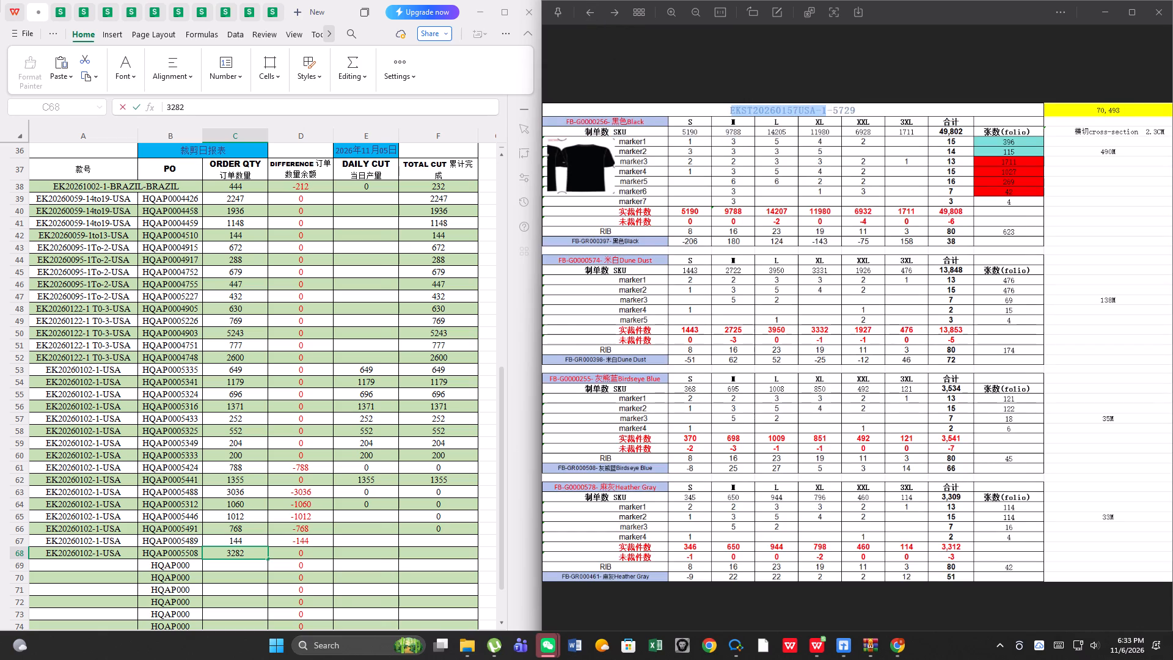
{"action": "left_click_drag", "start_coordinate": [827, 106], "coordinate": [825, 109]}
{"action": "left_click_drag", "start_coordinate": [825, 109], "coordinate": [806, 101]}
{"action": "right_click", "coordinate": [801, 103]}
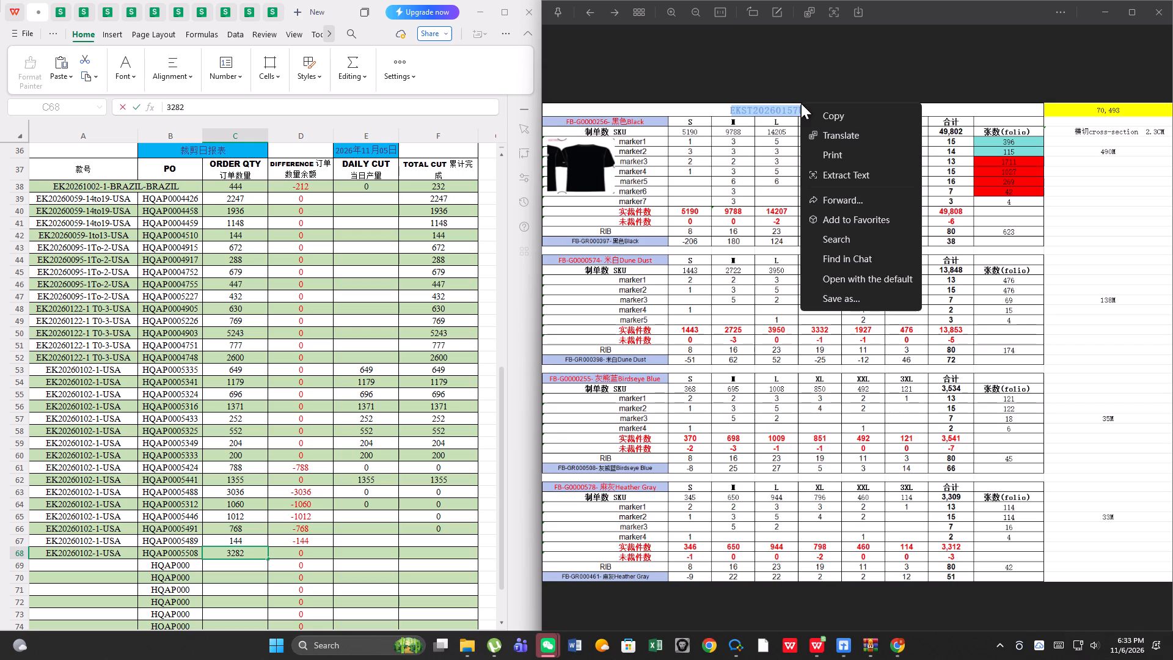
{"action": "left_click", "coordinate": [818, 116]}
{"action": "left_click", "coordinate": [102, 562]}
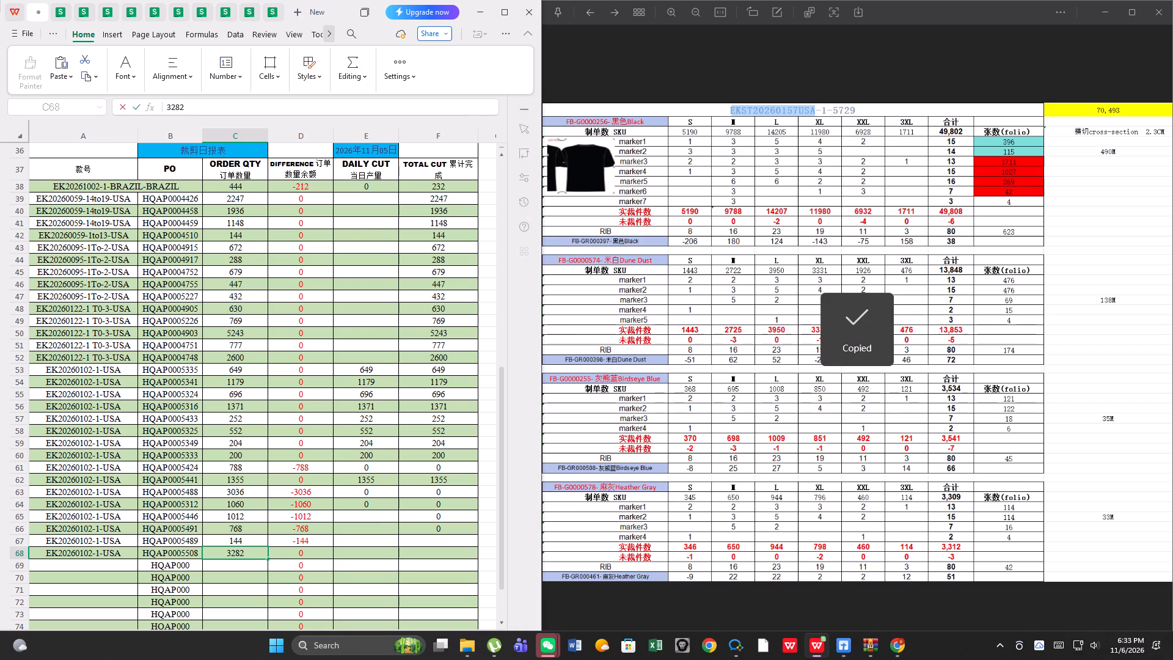
{"action": "right_click", "coordinate": [103, 562]}
{"action": "left_click", "coordinate": [163, 222]}
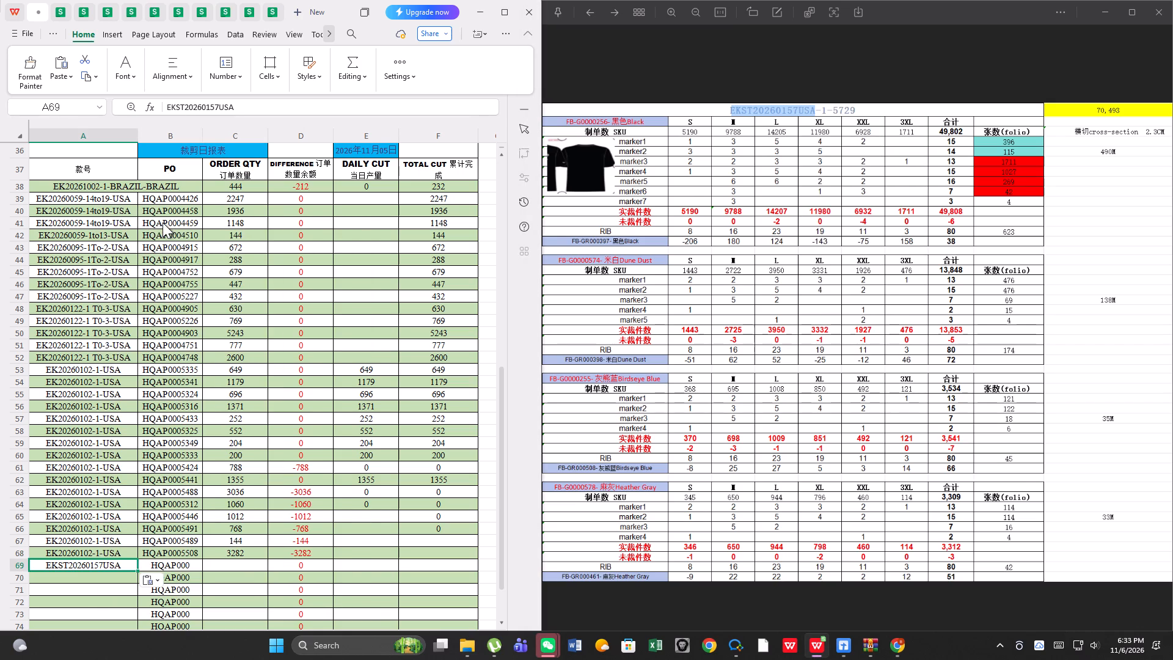
Fill row 69 with the PO HQAP0005729 and the order quantity 49802.
{"action": "left_click", "coordinate": [183, 563]}
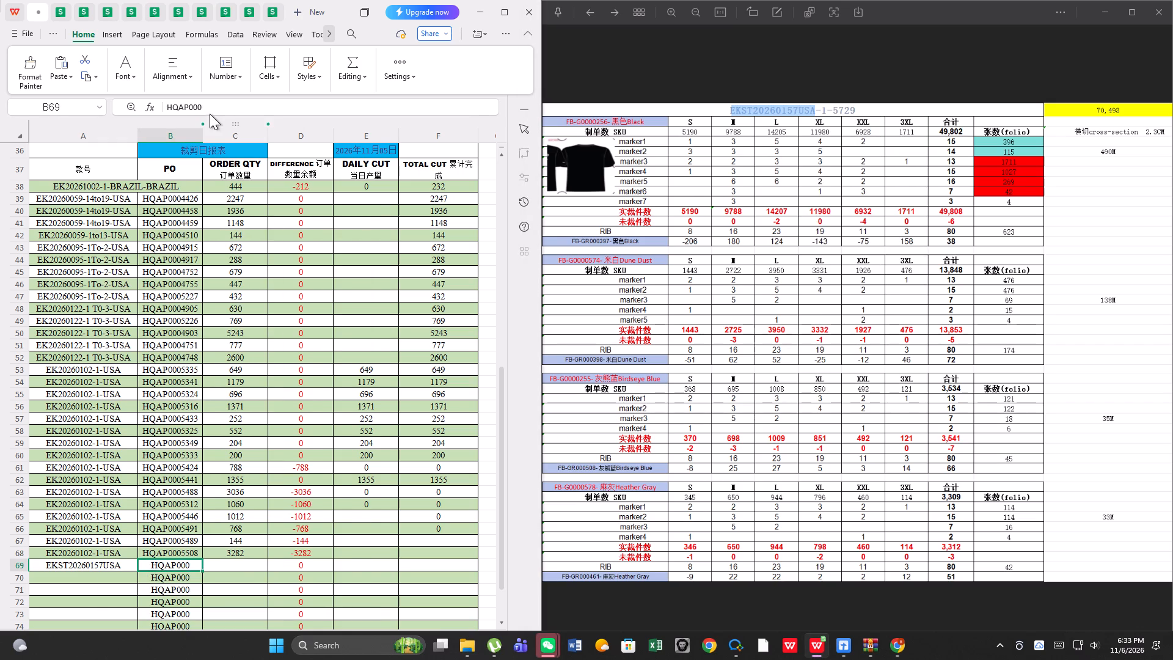
{"action": "left_click", "coordinate": [213, 105]}
{"action": "type", "text": "5729"}
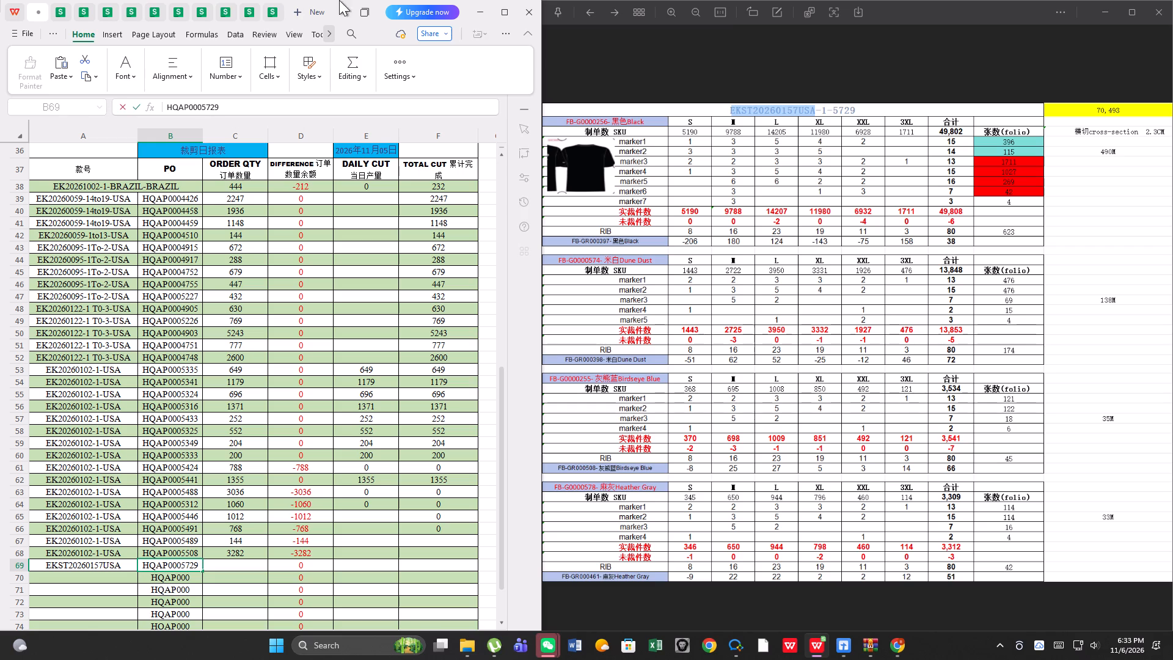
{"action": "left_click", "coordinate": [236, 566]}
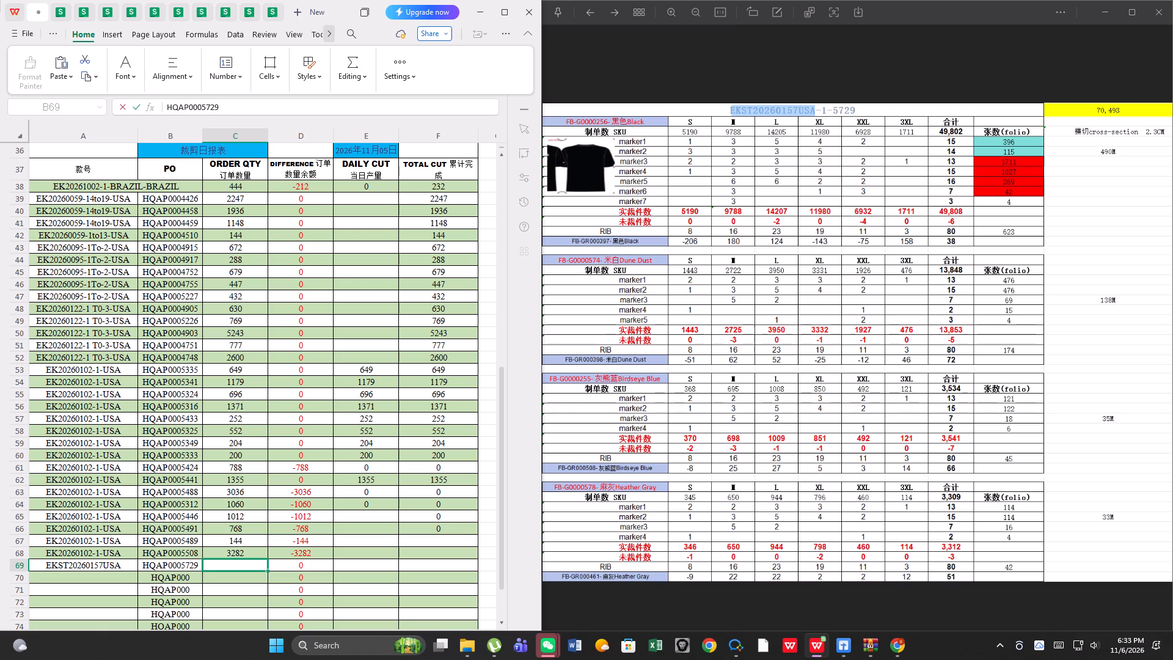
{"action": "type", "text": "49"}
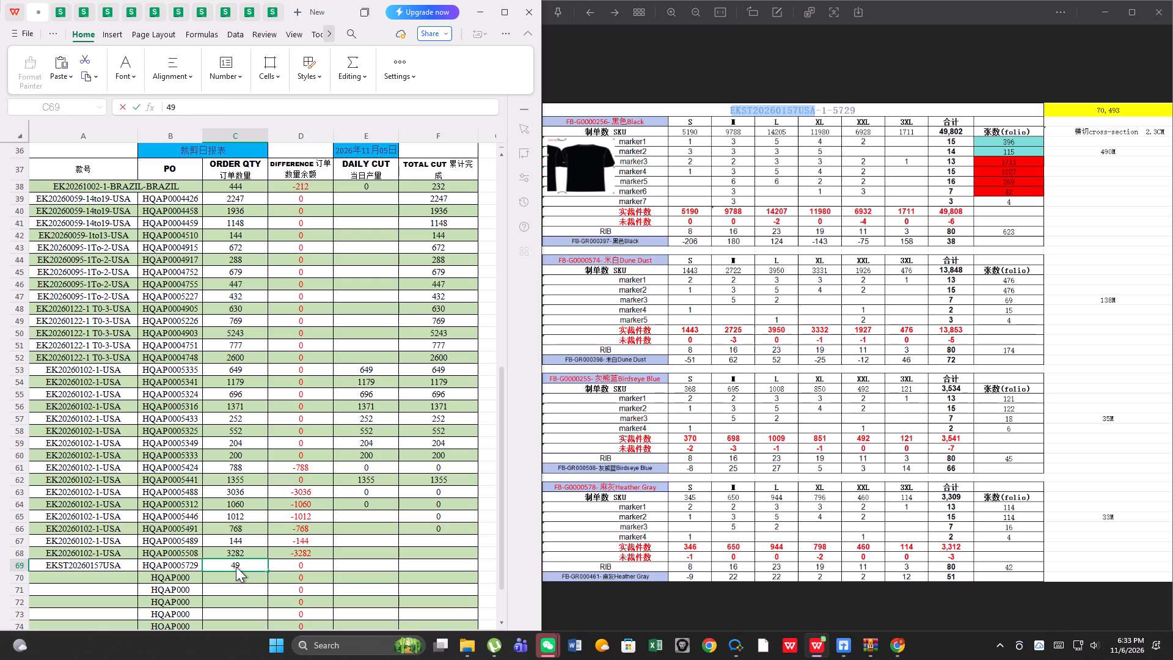
{"action": "type", "text": "802"}
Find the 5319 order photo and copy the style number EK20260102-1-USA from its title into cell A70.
{"action": "left_click", "coordinate": [674, 31]}
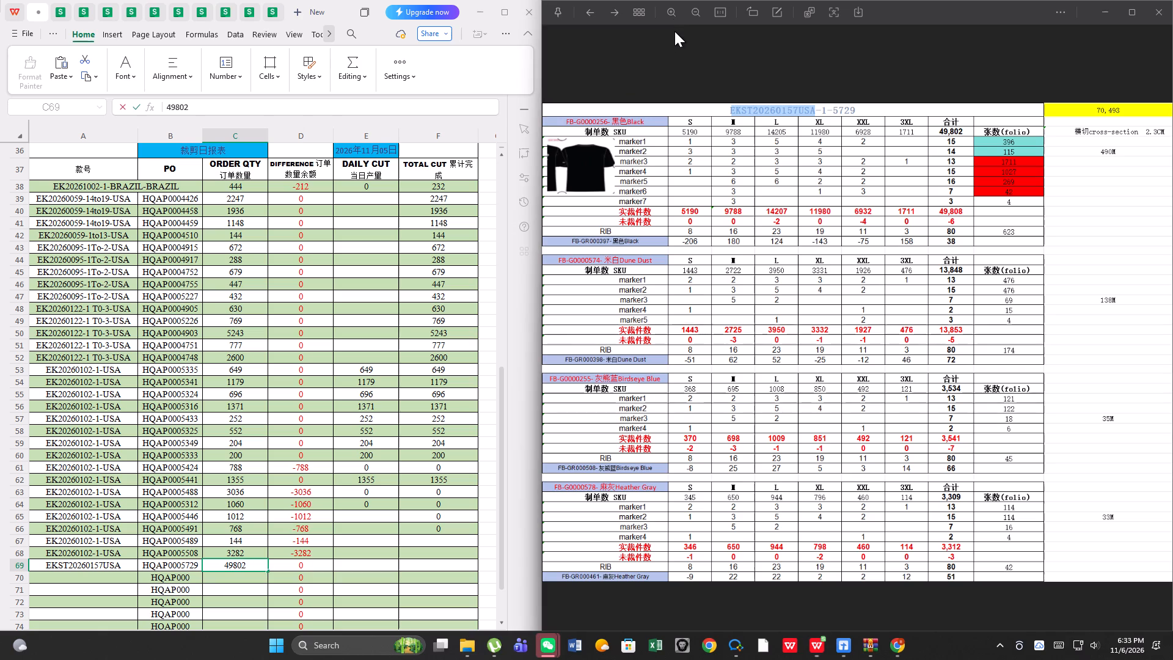
{"action": "left_click", "coordinate": [621, 12]}
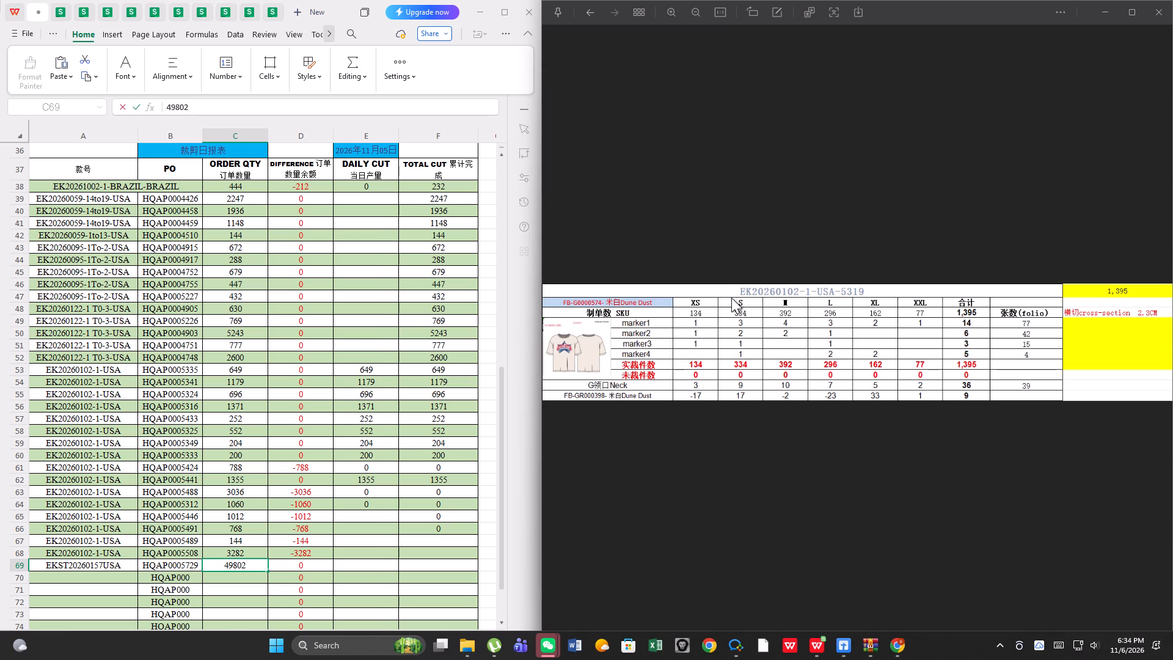
{"action": "left_click_drag", "start_coordinate": [742, 286], "coordinate": [832, 304]}
{"action": "right_click", "coordinate": [833, 295]}
{"action": "left_click", "coordinate": [847, 301]}
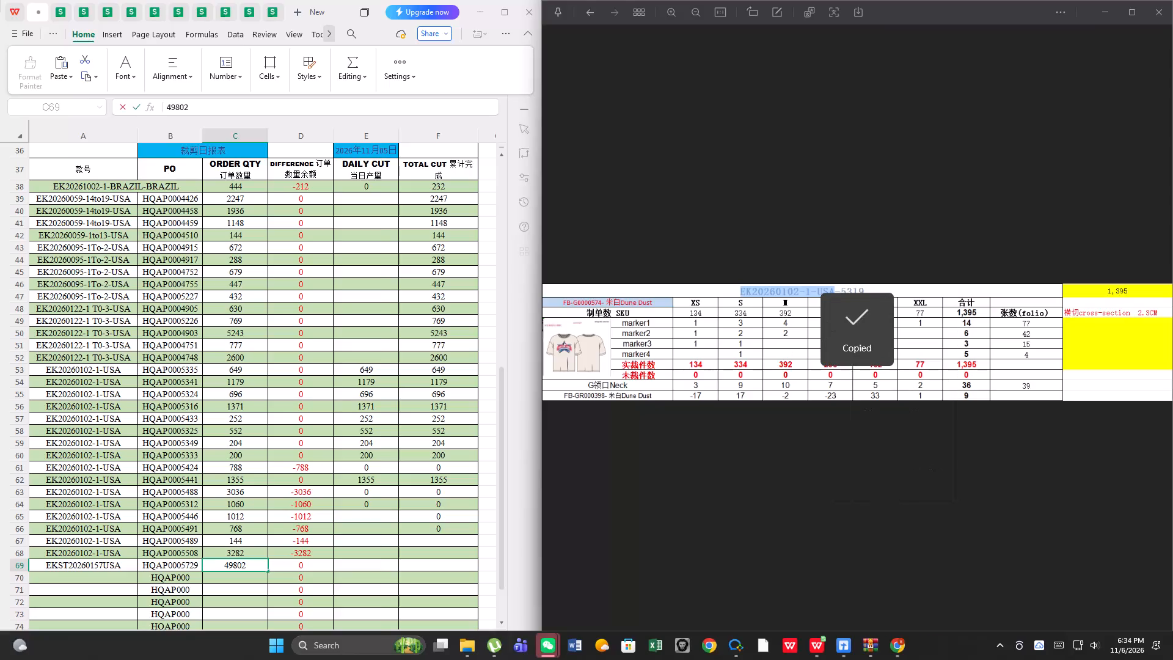
{"action": "left_click", "coordinate": [110, 582]}
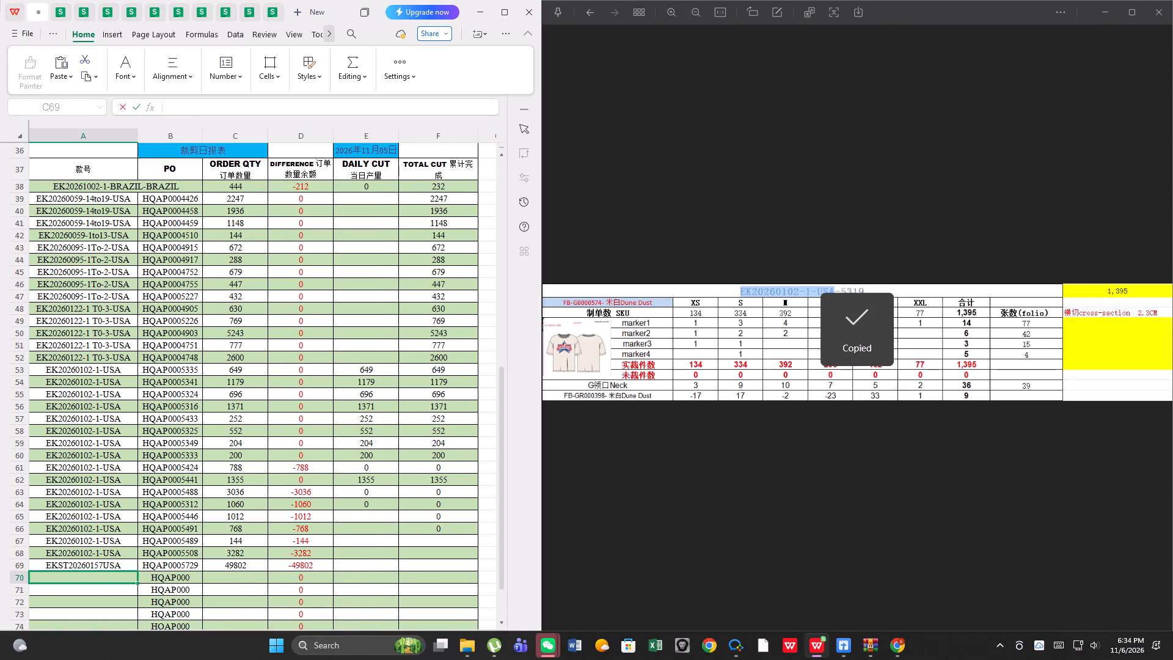
{"action": "right_click", "coordinate": [113, 573]}
{"action": "left_click", "coordinate": [172, 240]}
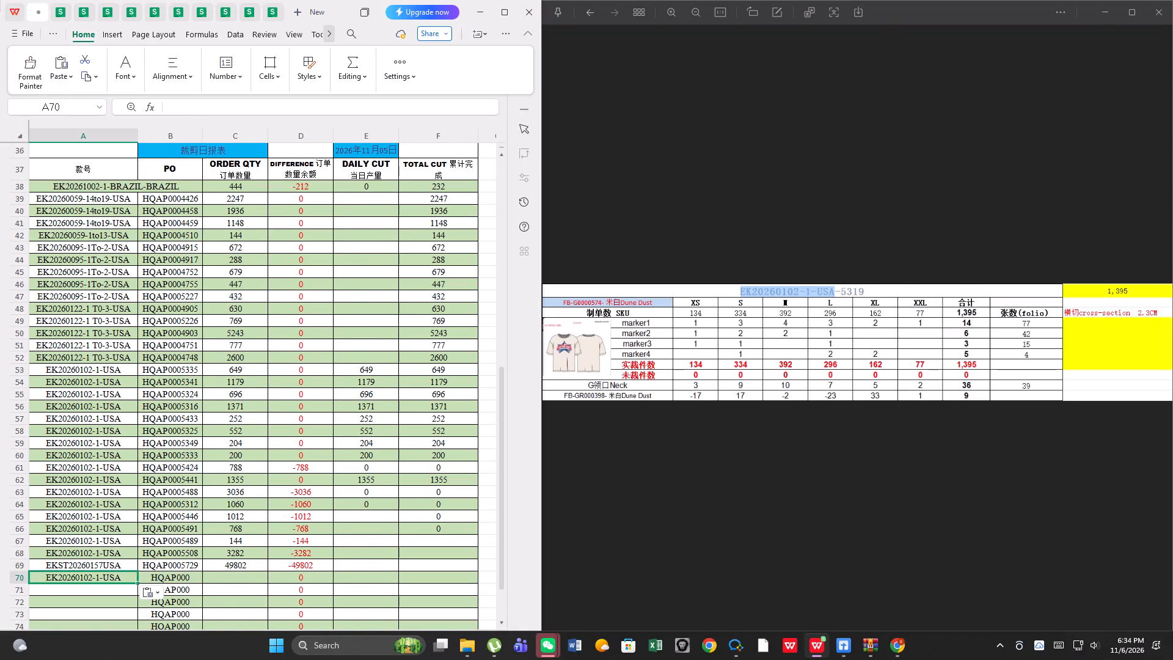
Fill row 70 with the PO HQAP0005319 and the order quantity 1395.
{"action": "left_click", "coordinate": [191, 579]}
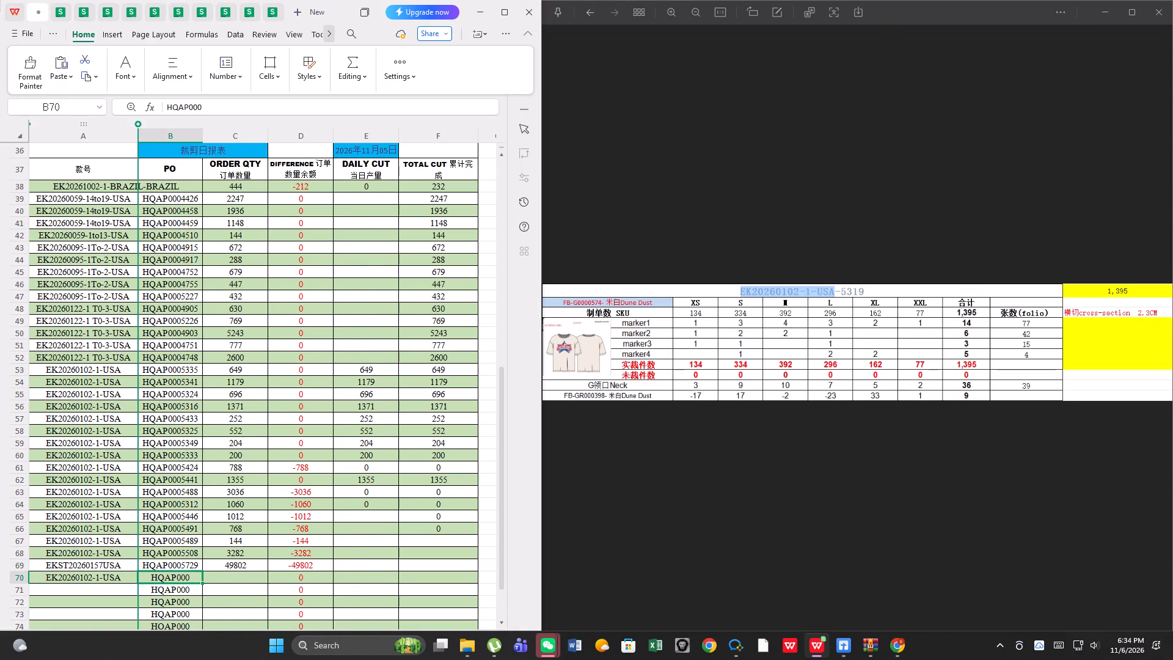
{"action": "left_click", "coordinate": [210, 105]}
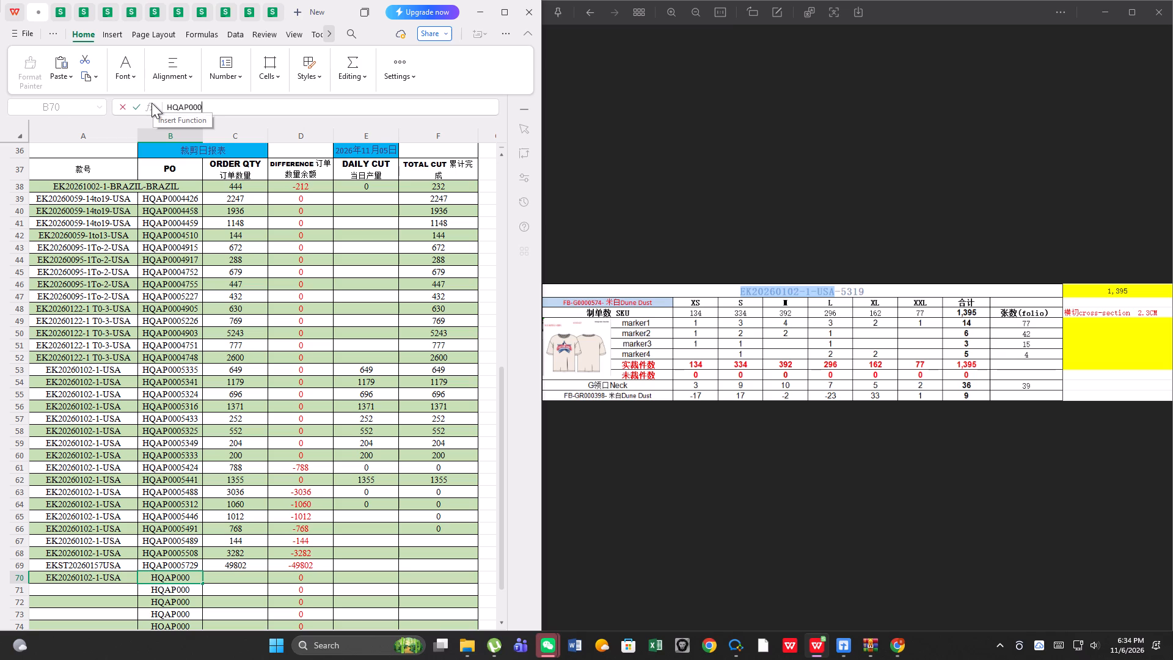
{"action": "key", "text": "5"}
{"action": "type", "text": "319"}
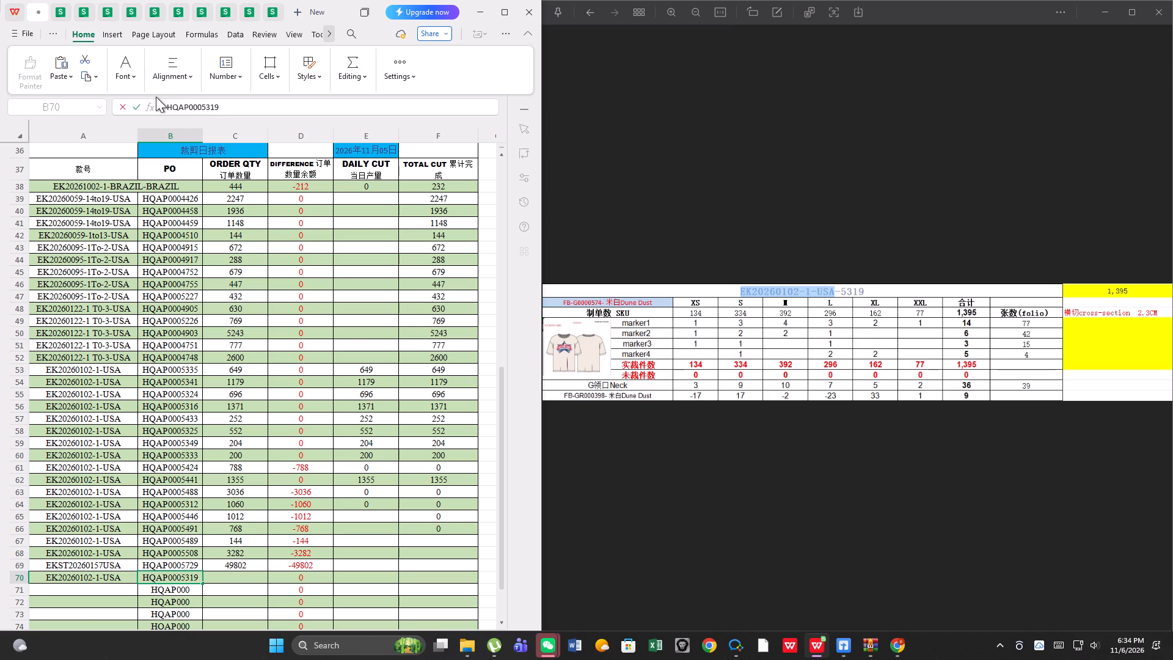
{"action": "left_click", "coordinate": [257, 577]}
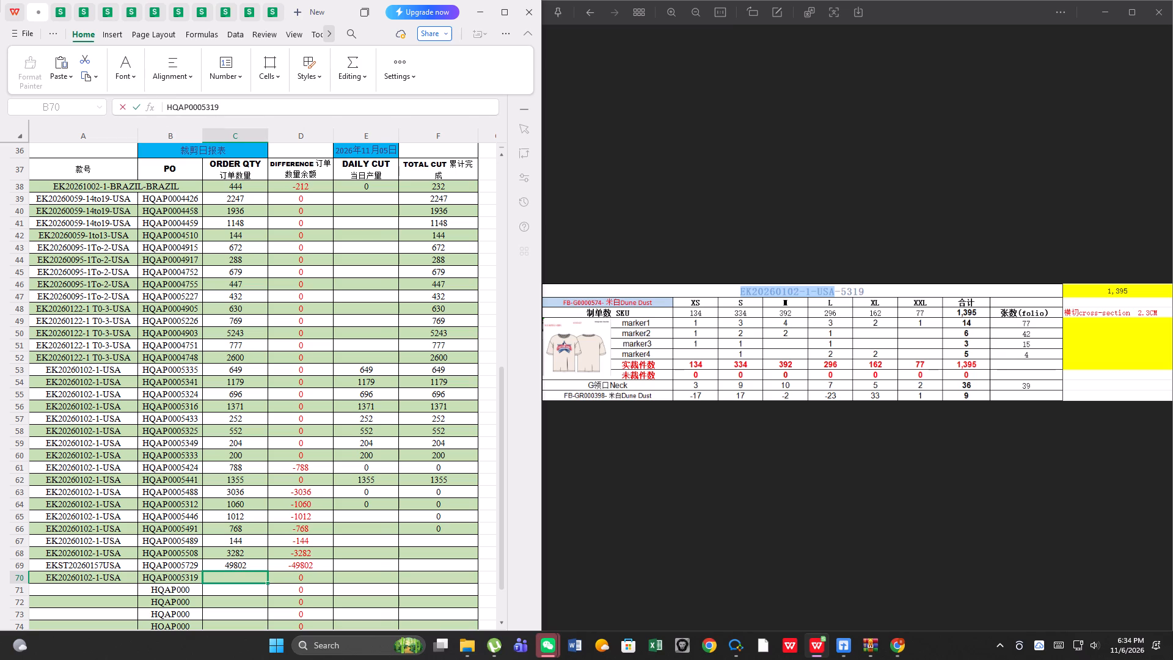
{"action": "key", "text": "1"}
{"action": "type", "text": "395"}
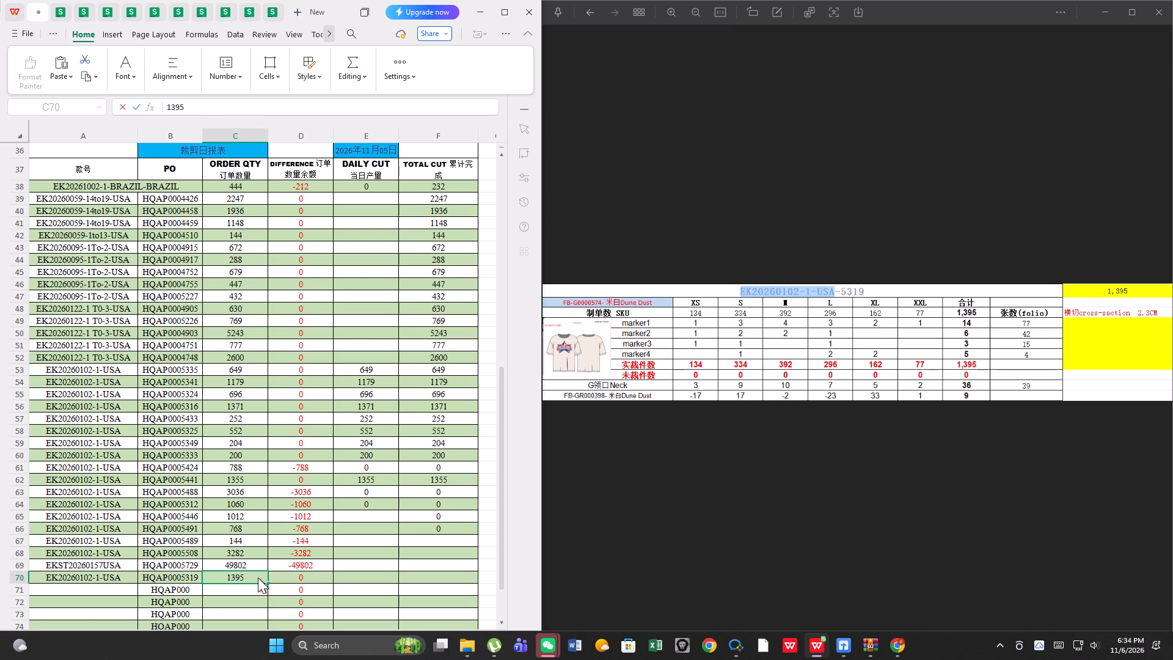
Maximize the cutting report workbook's window and save the workbook.
{"action": "left_click", "coordinate": [786, 164]}
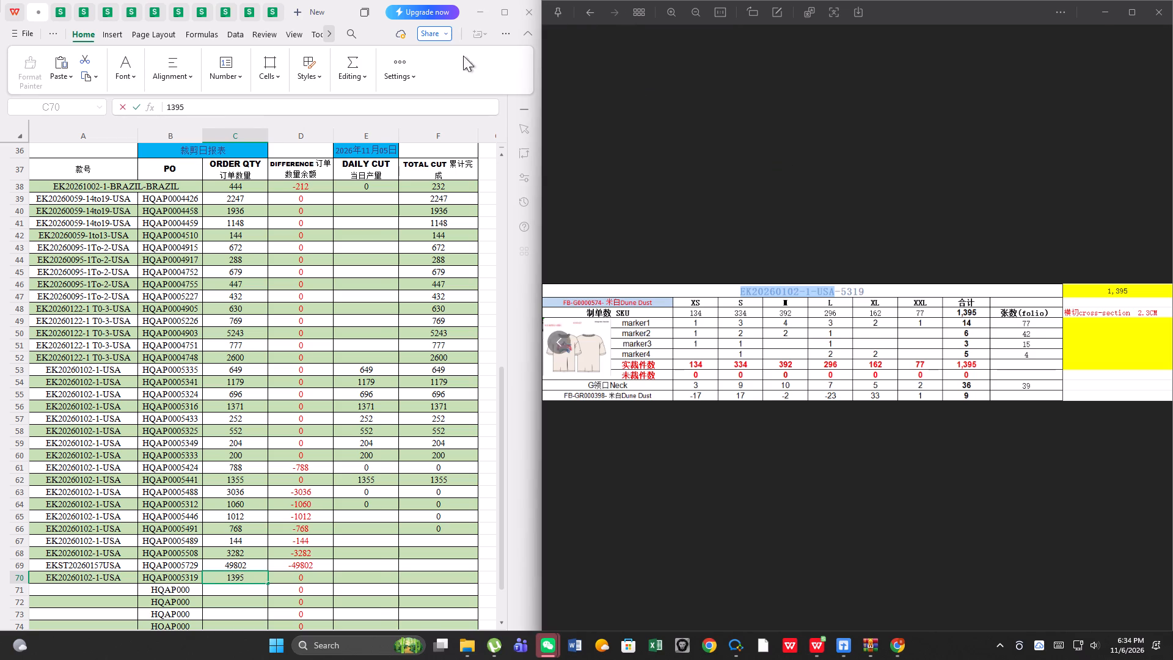
{"action": "left_click", "coordinate": [503, 10]}
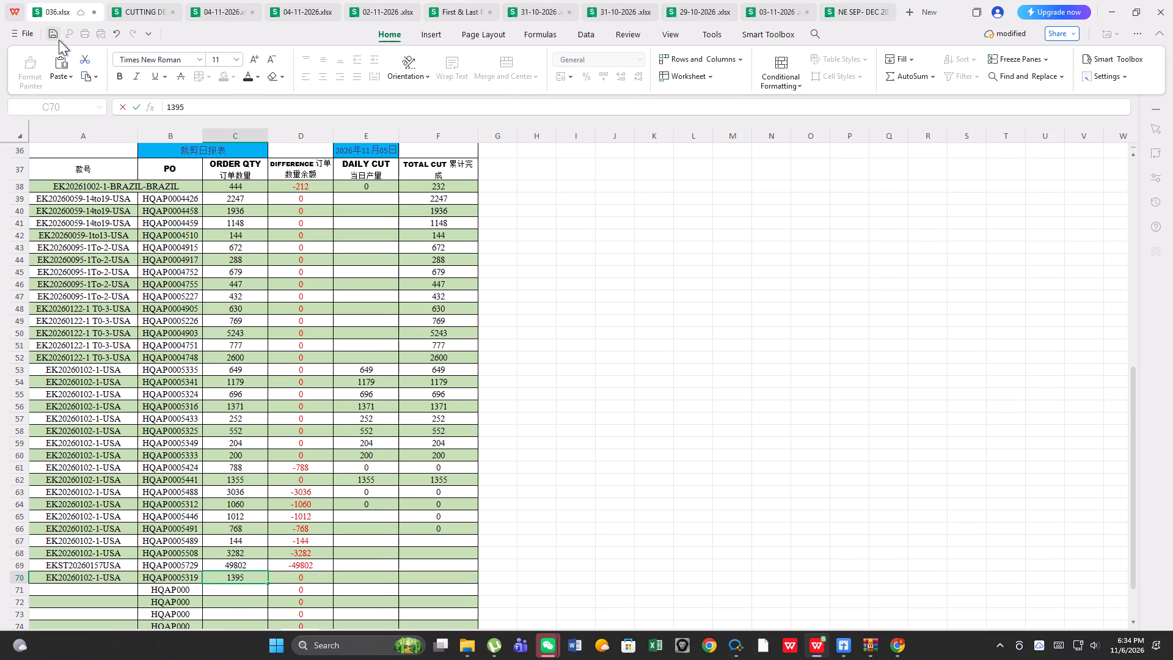
{"action": "left_click", "coordinate": [55, 37]}
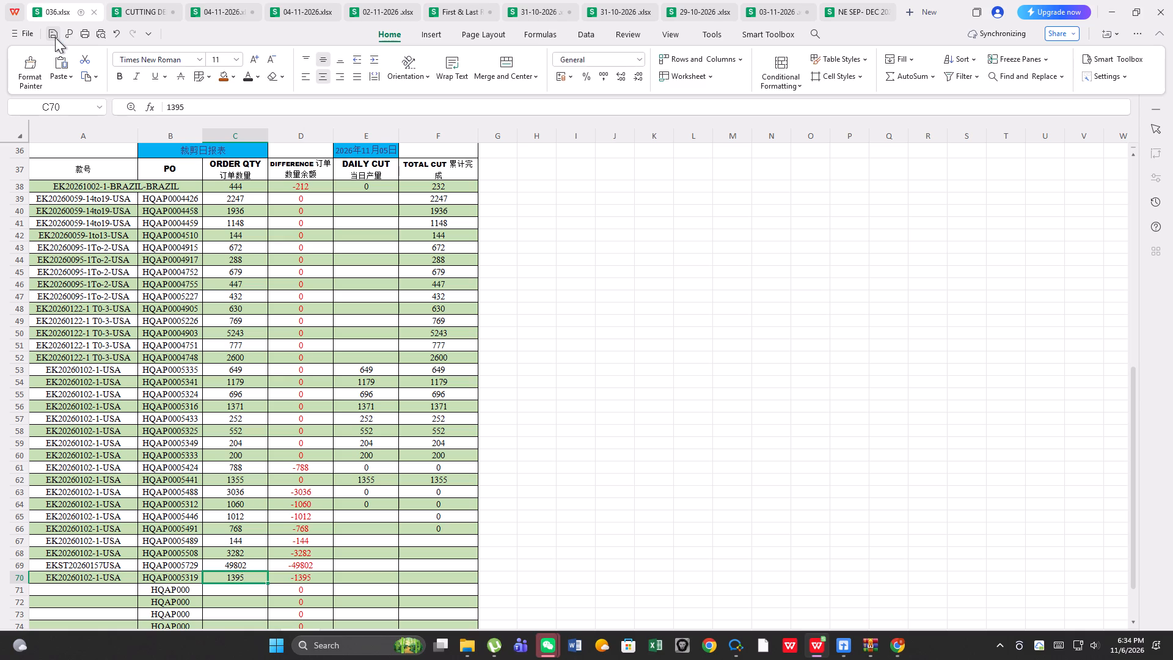
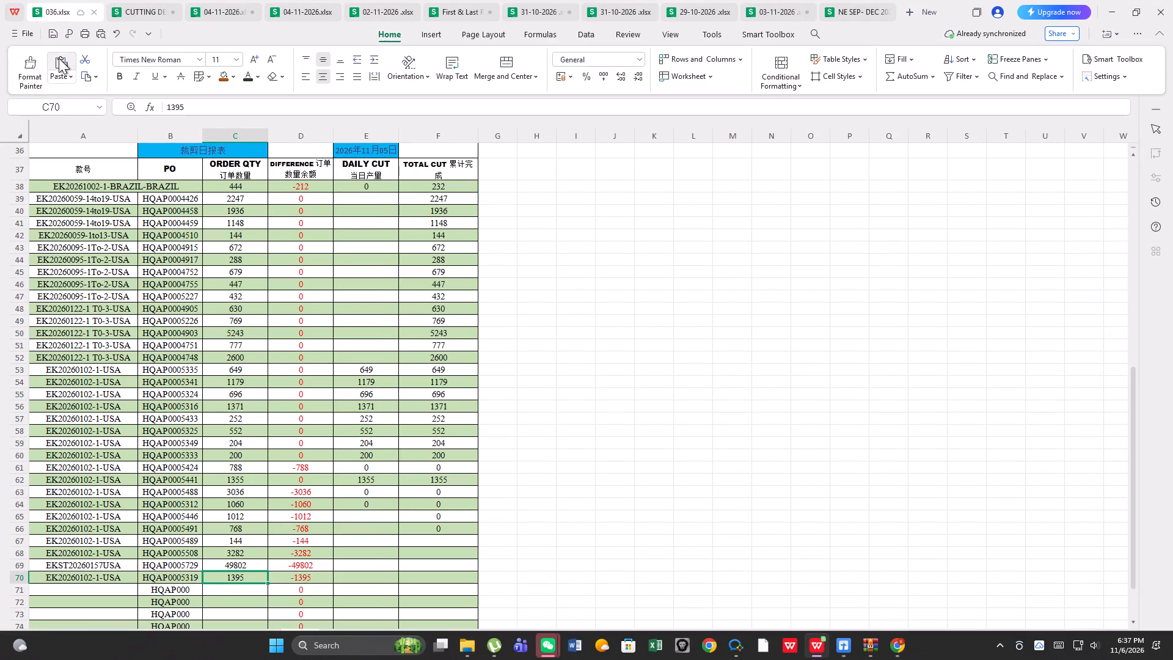
Save the cutting report workbook with the completed order rows.
{"action": "left_click", "coordinate": [49, 32]}
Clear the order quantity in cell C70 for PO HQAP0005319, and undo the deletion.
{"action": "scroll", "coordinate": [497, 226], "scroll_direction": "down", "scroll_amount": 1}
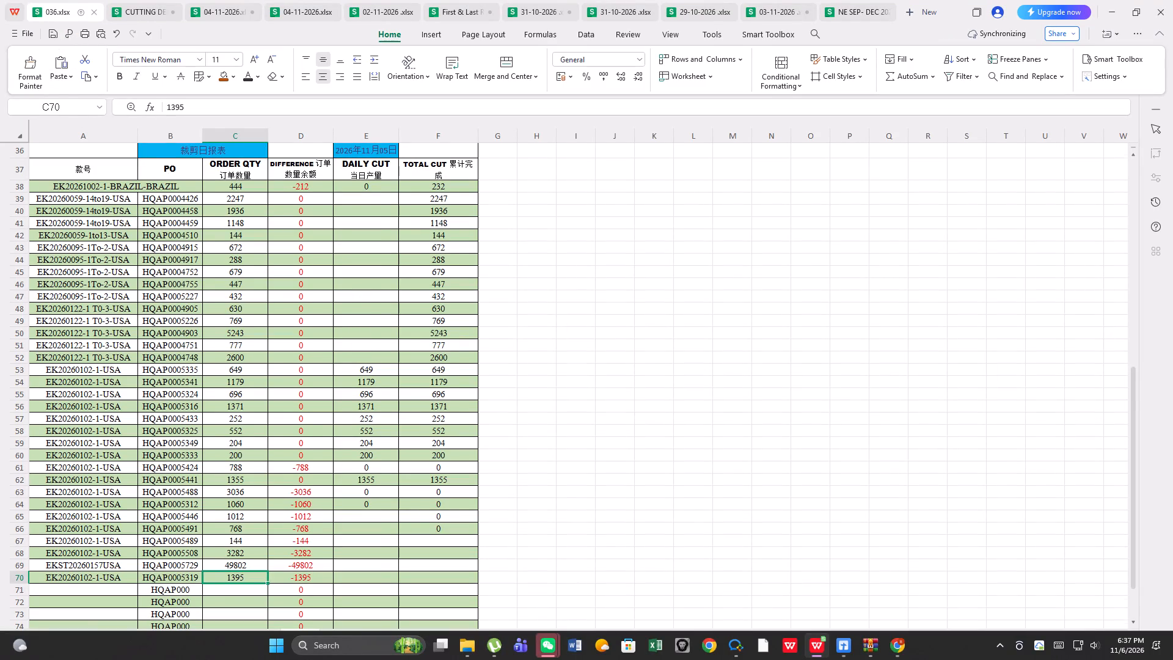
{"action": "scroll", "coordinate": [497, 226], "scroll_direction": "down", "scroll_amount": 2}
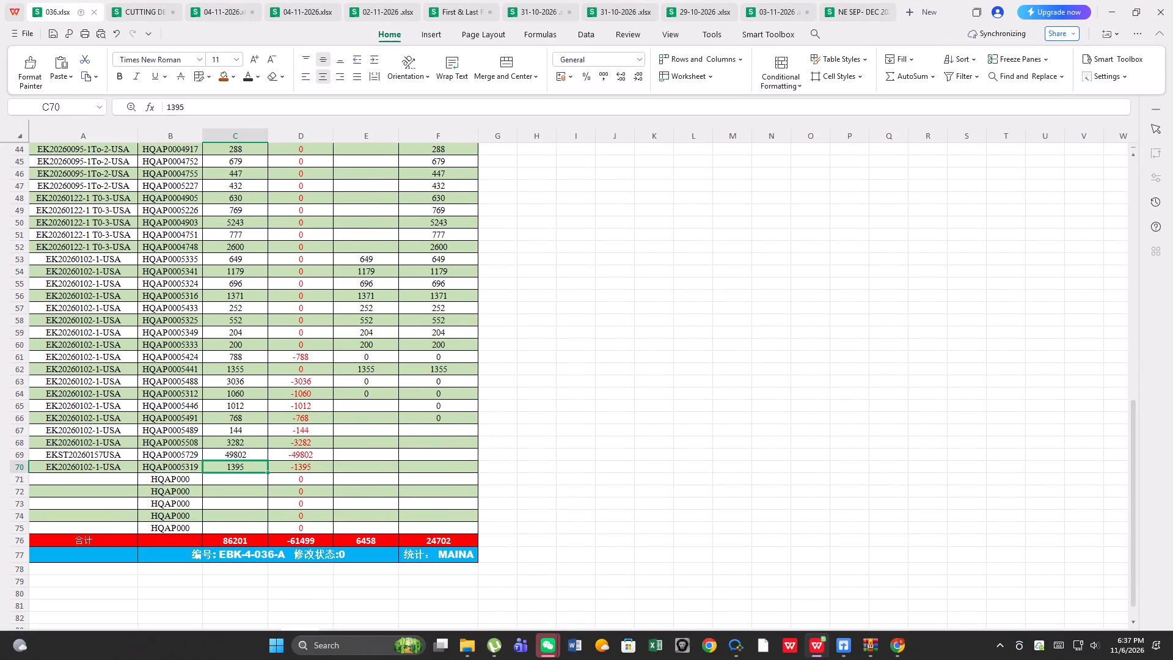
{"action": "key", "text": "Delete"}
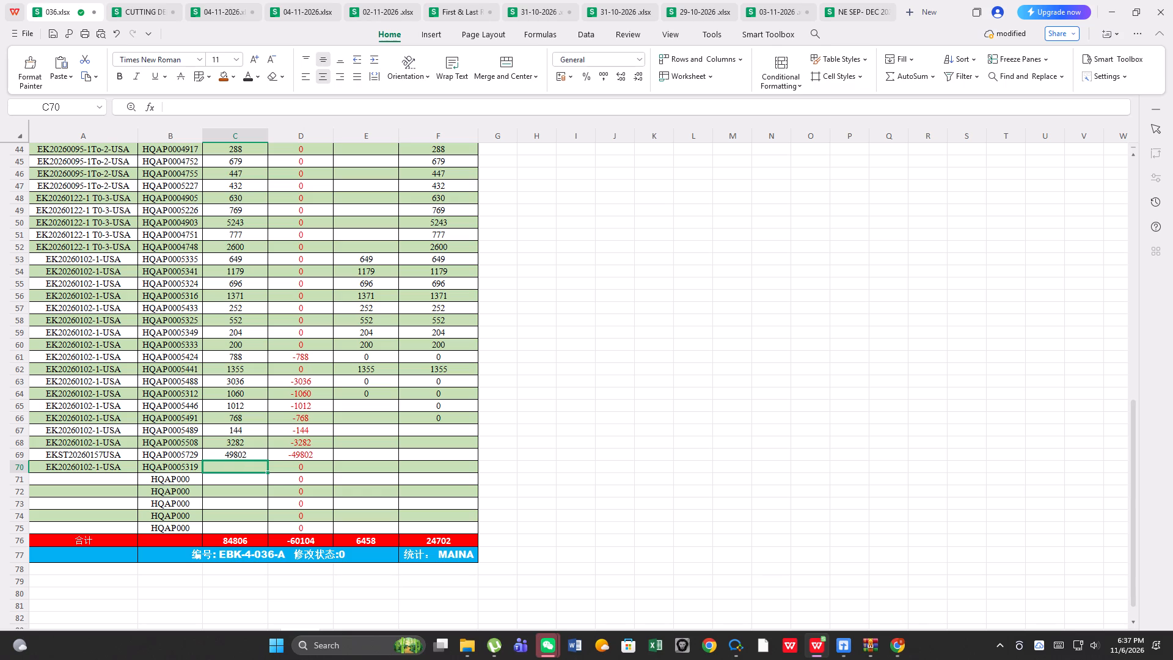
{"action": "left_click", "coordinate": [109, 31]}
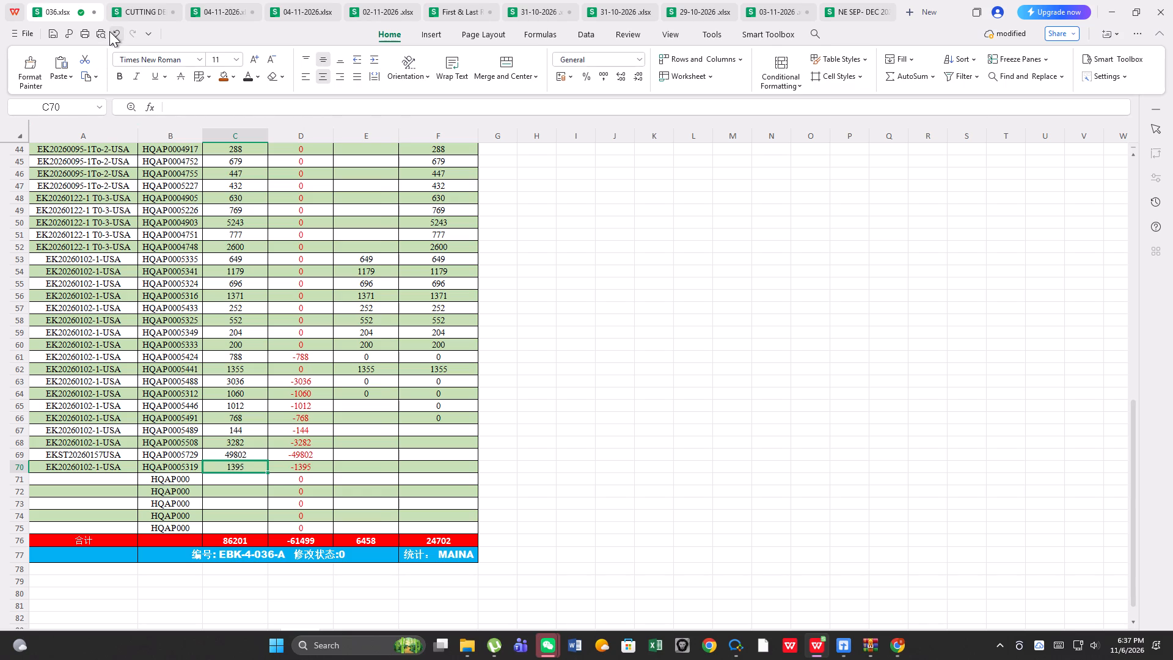
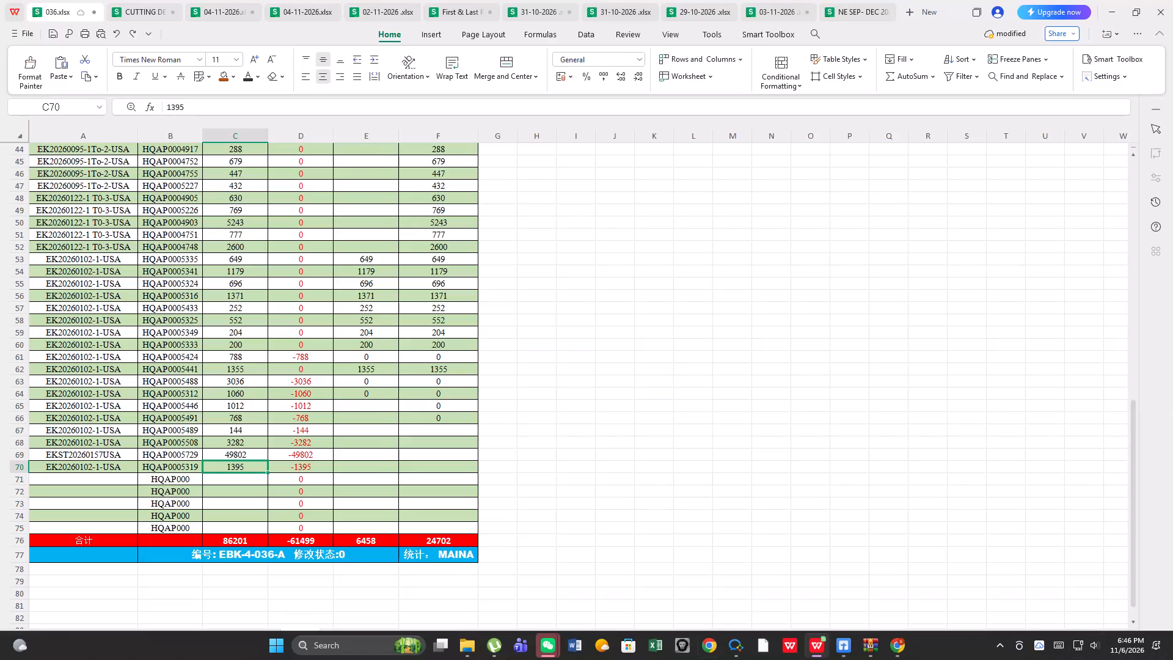
Review the order rows of the November 5 cutting report, from its header down to the total row.
{"action": "left_click", "coordinate": [219, 450]}
{"action": "left_click", "coordinate": [249, 469]}
{"action": "scroll", "coordinate": [309, 464], "scroll_direction": "up", "scroll_amount": 2}
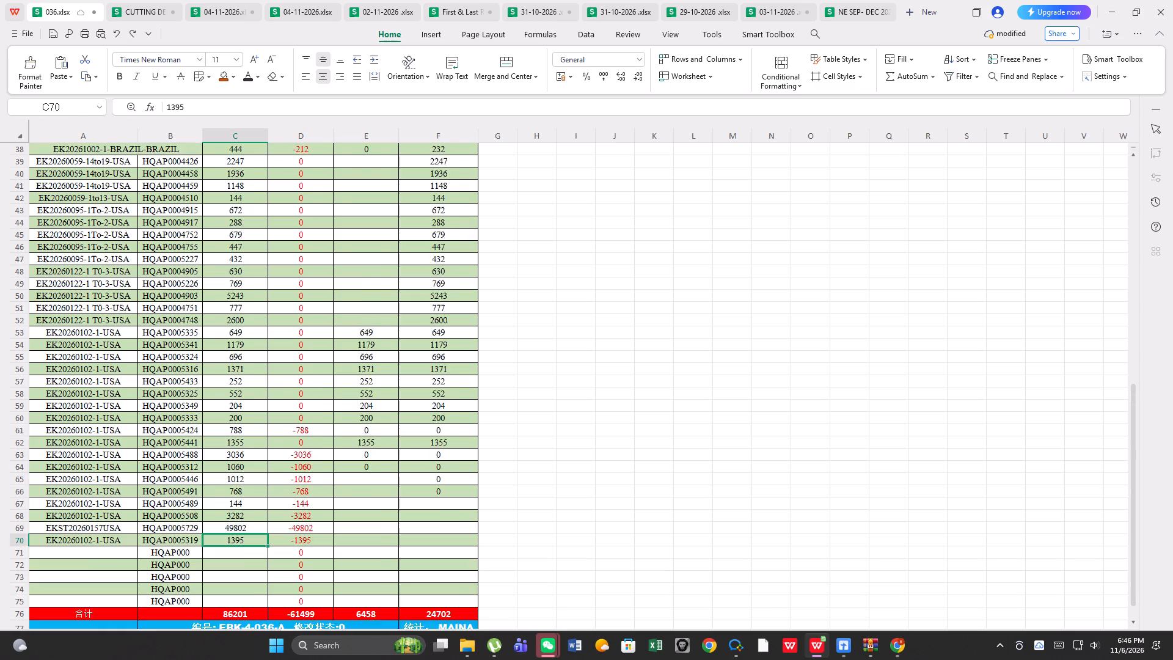
{"action": "scroll", "coordinate": [309, 464], "scroll_direction": "up", "scroll_amount": 5}
{"action": "scroll", "coordinate": [309, 464], "scroll_direction": "down", "scroll_amount": 2}
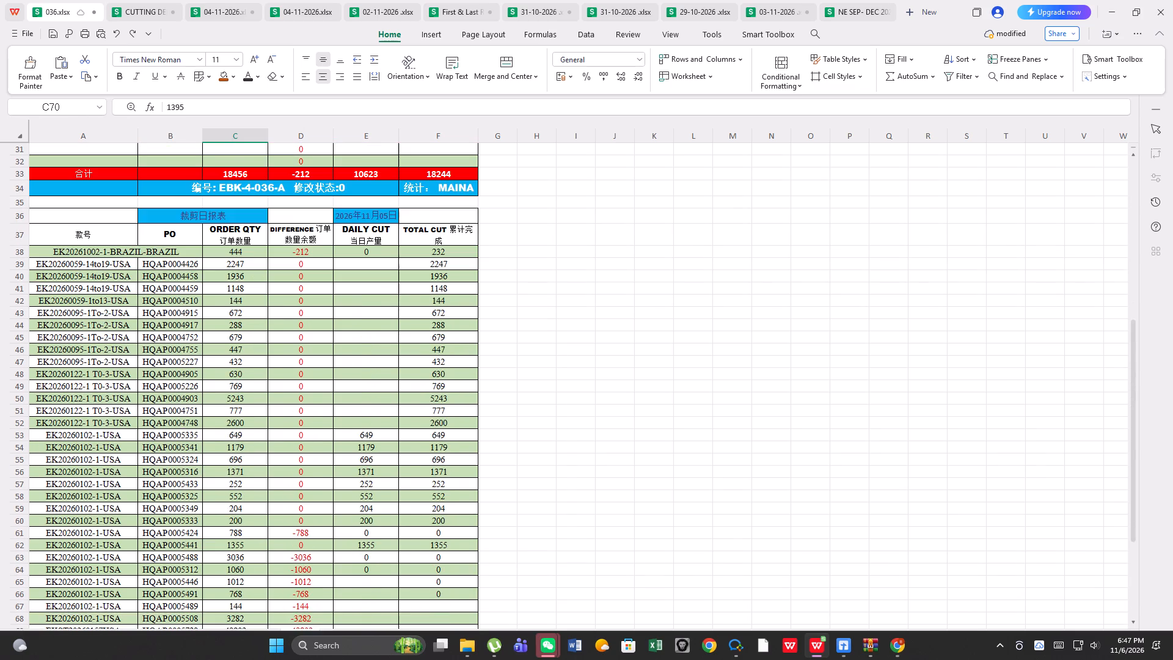
{"action": "scroll", "coordinate": [309, 464], "scroll_direction": "down", "scroll_amount": 9}
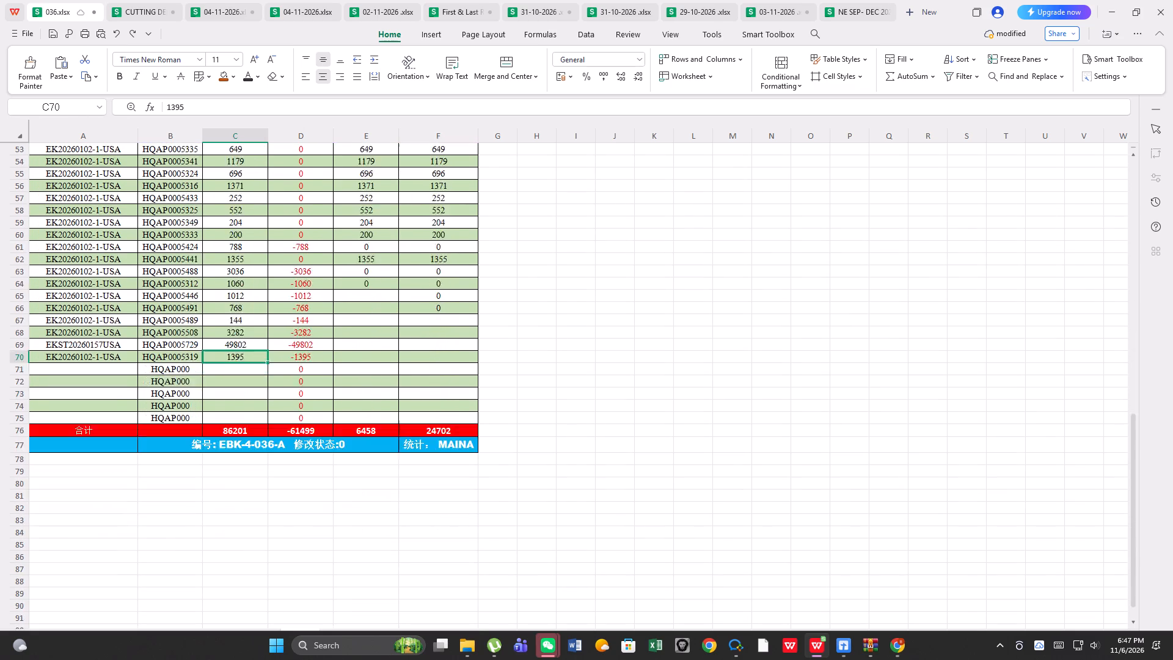
{"action": "scroll", "coordinate": [309, 463], "scroll_direction": "down", "scroll_amount": 1}
{"action": "scroll", "coordinate": [309, 463], "scroll_direction": "up", "scroll_amount": 2}
{"action": "scroll", "coordinate": [89, 367], "scroll_direction": "up", "scroll_amount": 8}
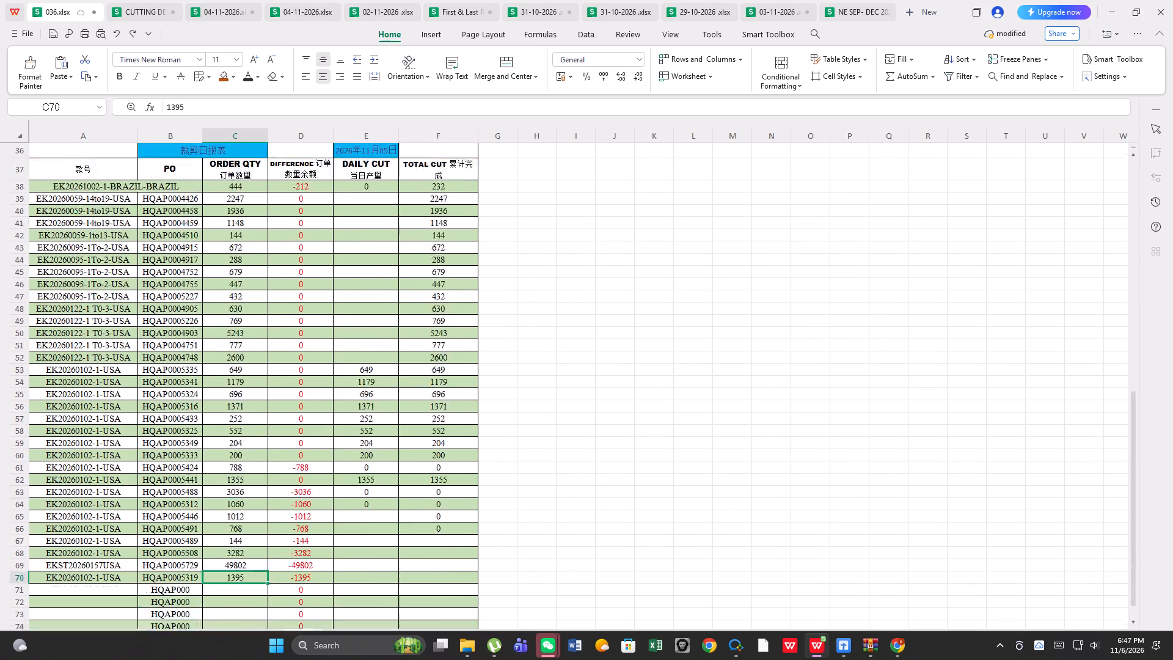
Copy the entire November 5 report block, rows 36 to 77, and paste it starting at row 79.
{"action": "scroll", "coordinate": [97, 367], "scroll_direction": "up", "scroll_amount": 2}
{"action": "left_click_drag", "start_coordinate": [13, 290], "coordinate": [4, 351]}
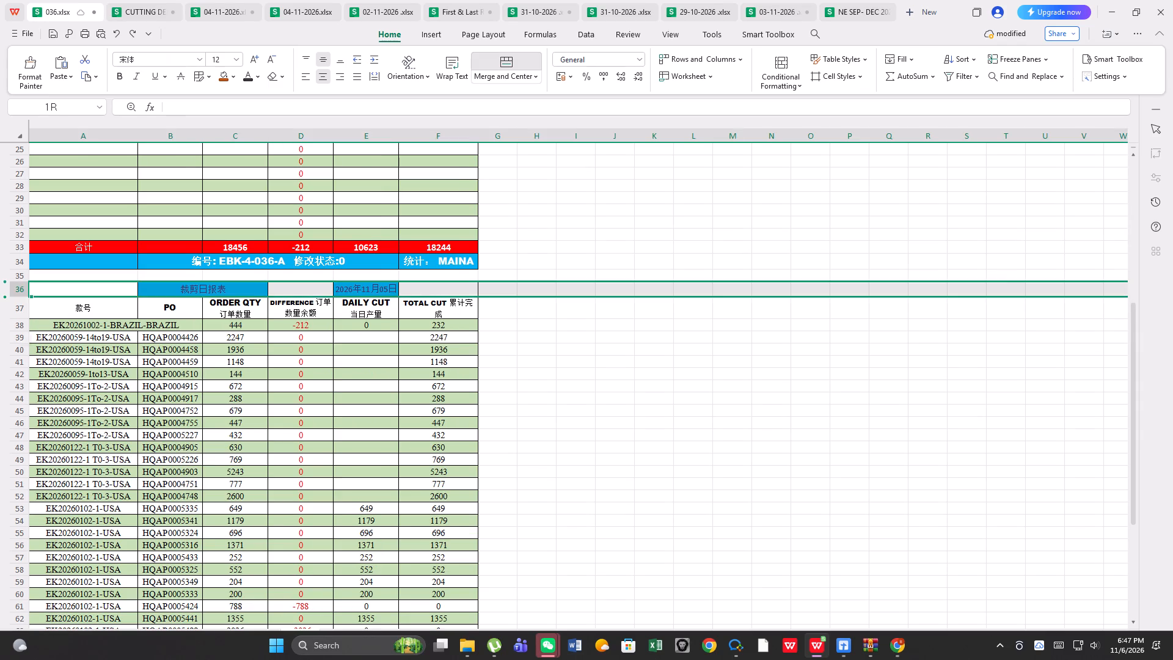
{"action": "left_click_drag", "start_coordinate": [4, 351], "coordinate": [109, 659]}
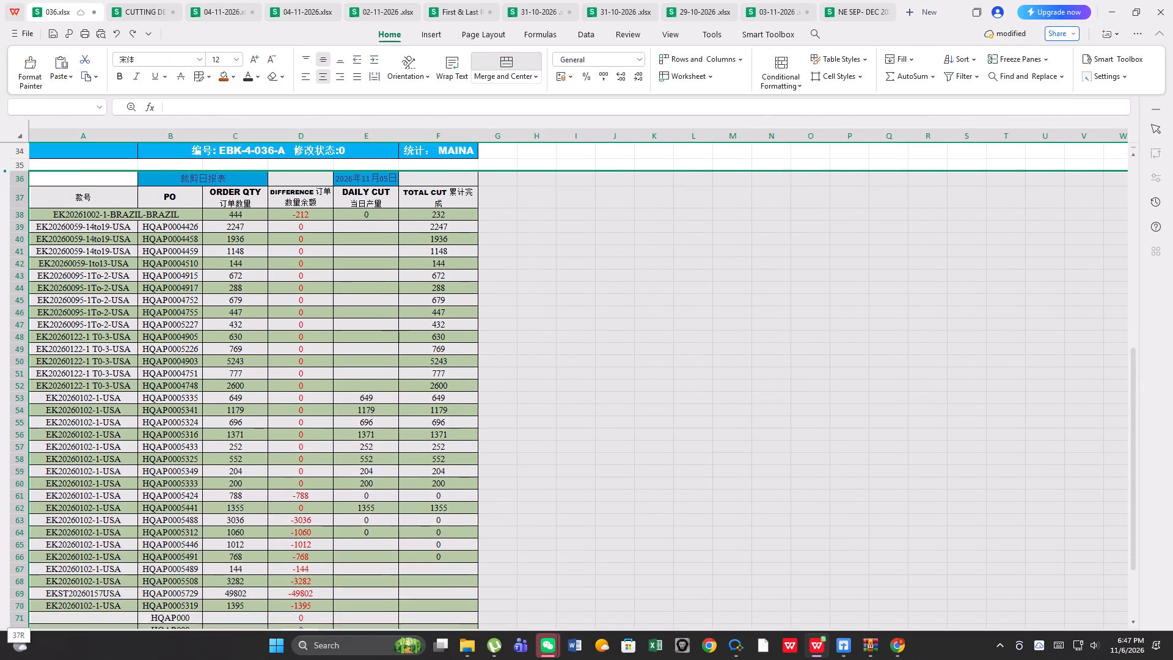
{"action": "left_click_drag", "start_coordinate": [109, 659], "coordinate": [144, 608]}
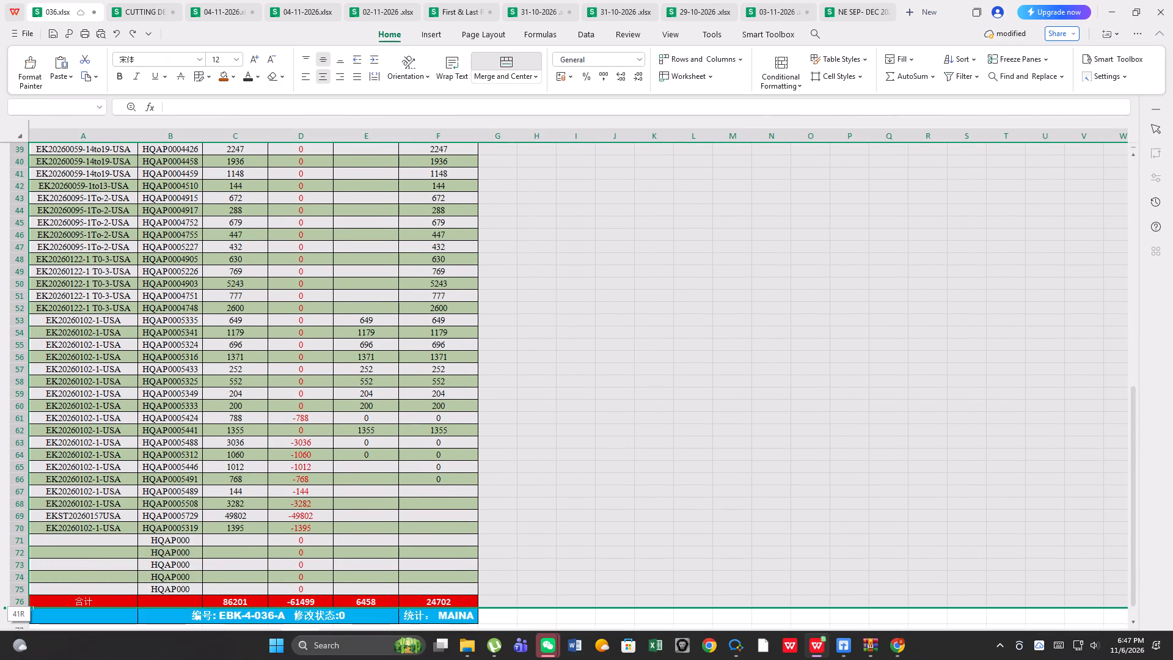
{"action": "left_click_drag", "start_coordinate": [144, 608], "coordinate": [141, 621]}
{"action": "scroll", "coordinate": [159, 568], "scroll_direction": "up", "scroll_amount": 2}
{"action": "scroll", "coordinate": [159, 568], "scroll_direction": "down", "scroll_amount": 6}
{"action": "scroll", "coordinate": [164, 557], "scroll_direction": "up", "scroll_amount": 9}
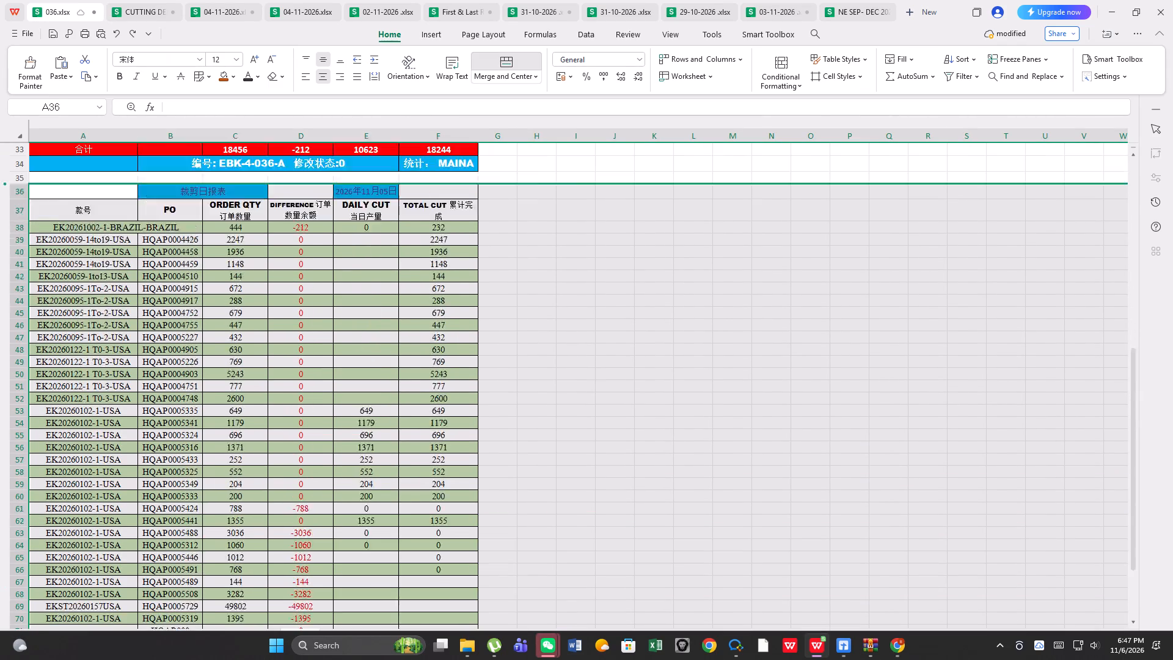
{"action": "scroll", "coordinate": [164, 557], "scroll_direction": "up", "scroll_amount": 1}
{"action": "scroll", "coordinate": [164, 557], "scroll_direction": "down", "scroll_amount": 10}
{"action": "right_click", "coordinate": [191, 358]}
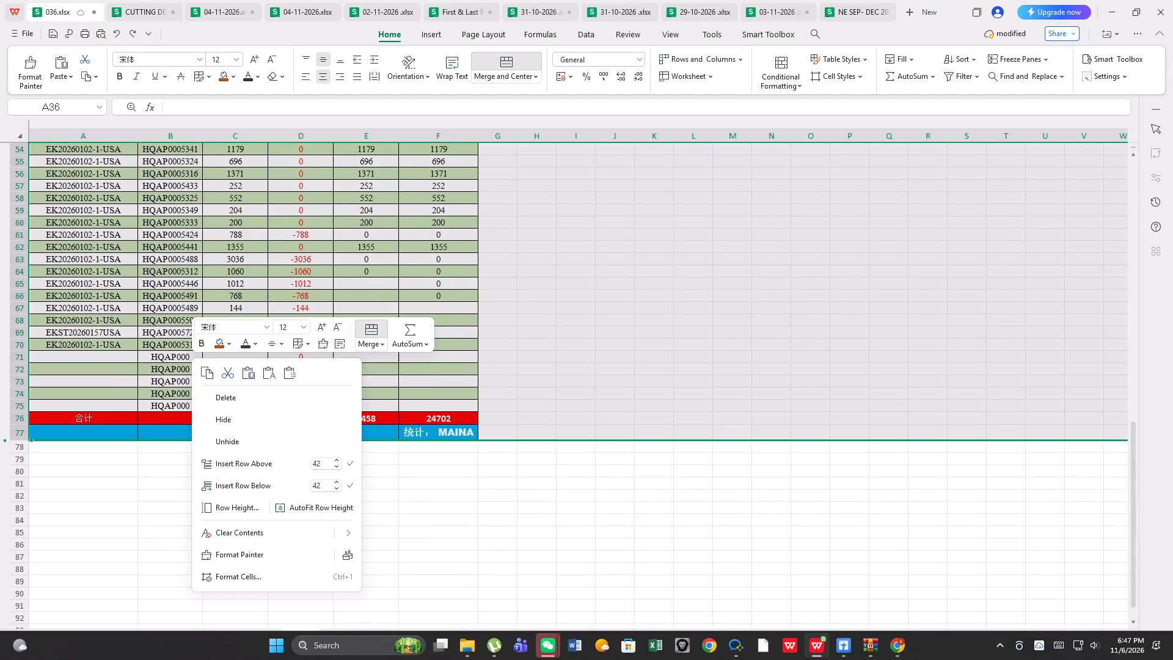
{"action": "left_click", "coordinate": [199, 376]}
{"action": "scroll", "coordinate": [195, 425], "scroll_direction": "down", "scroll_amount": 4}
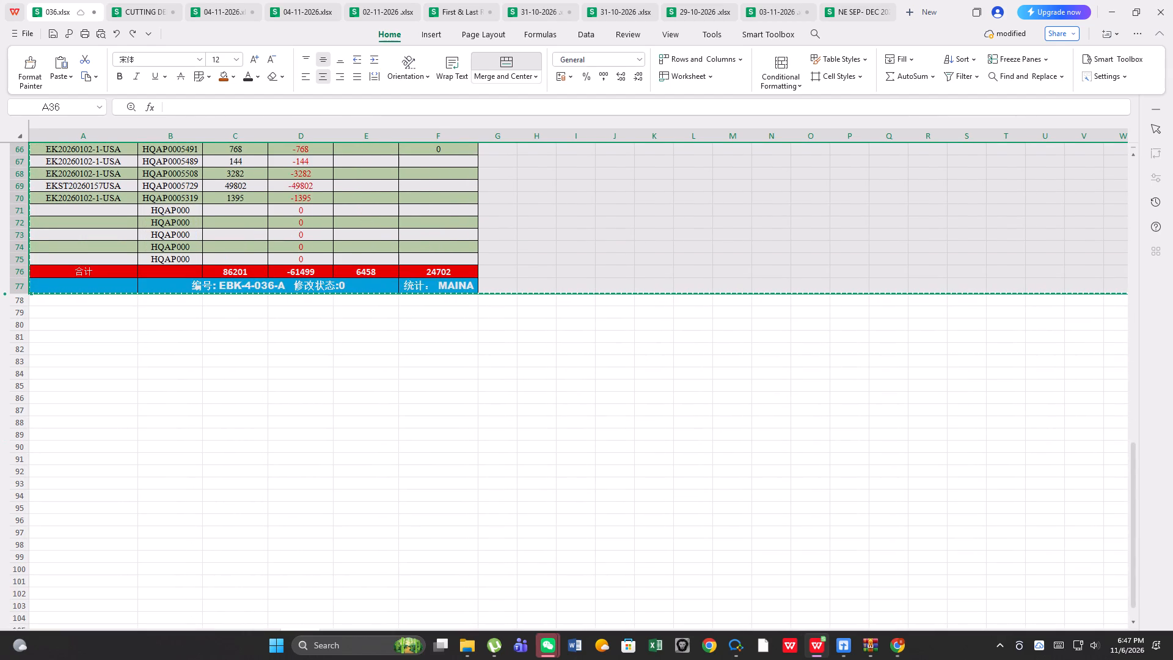
{"action": "left_click", "coordinate": [19, 312]}
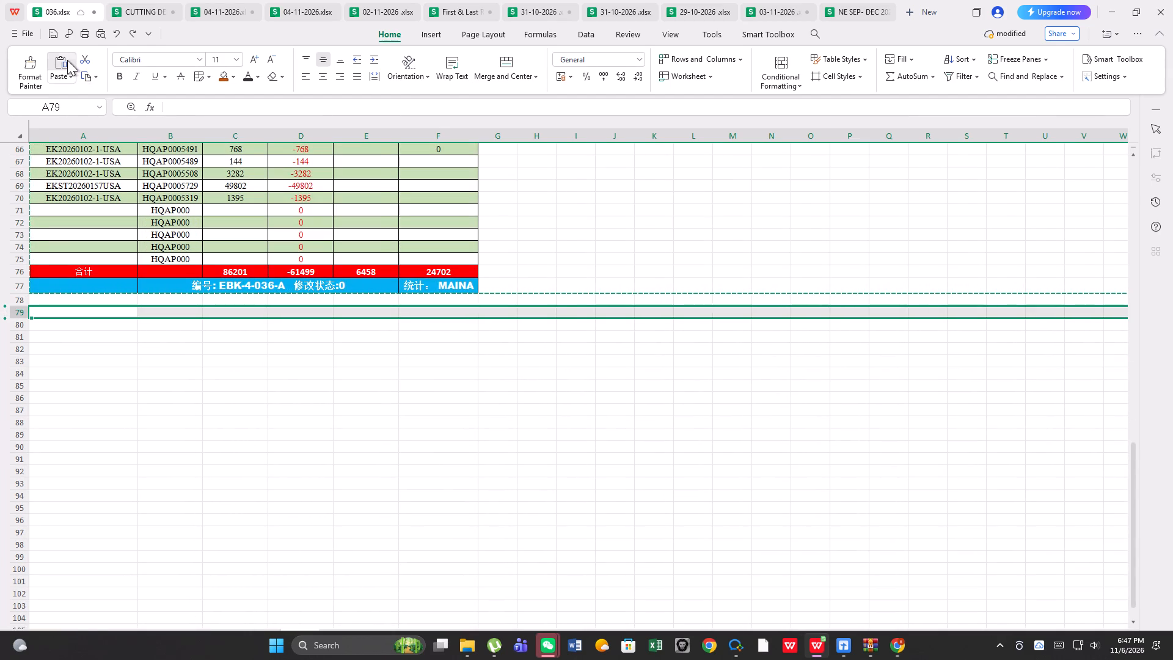
{"action": "left_click", "coordinate": [67, 60]}
Correct the total cut formula in F81 of the copied block to =E81+F38.
{"action": "scroll", "coordinate": [322, 358], "scroll_direction": "up", "scroll_amount": 1}
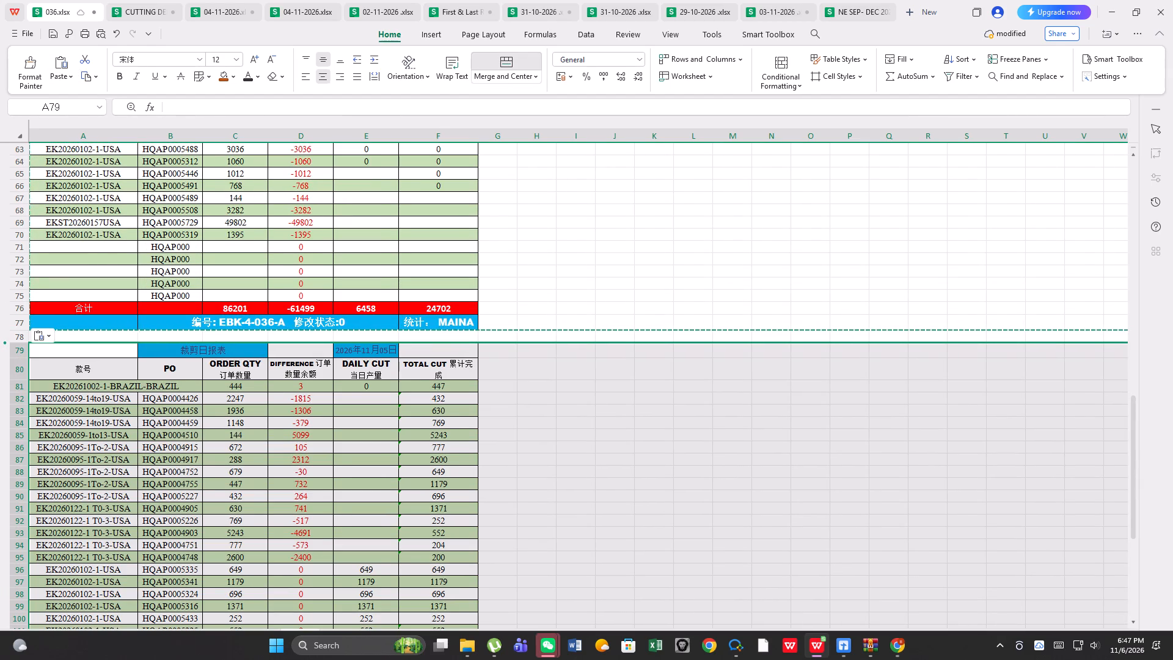
{"action": "left_click", "coordinate": [445, 389]}
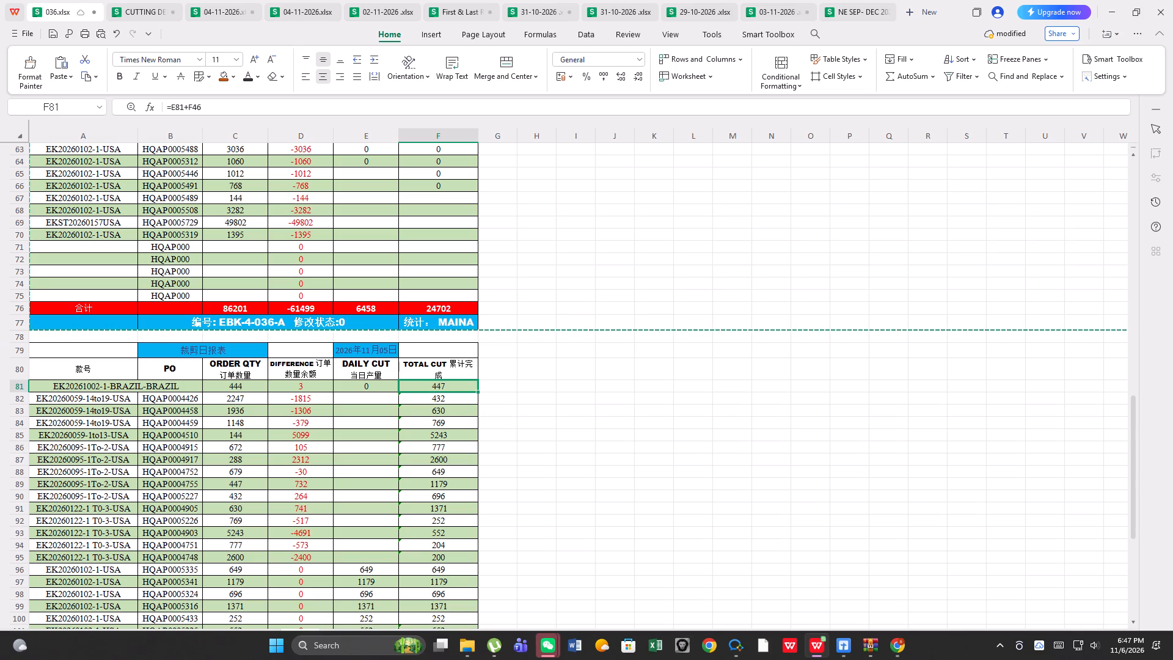
{"action": "left_click", "coordinate": [213, 106]}
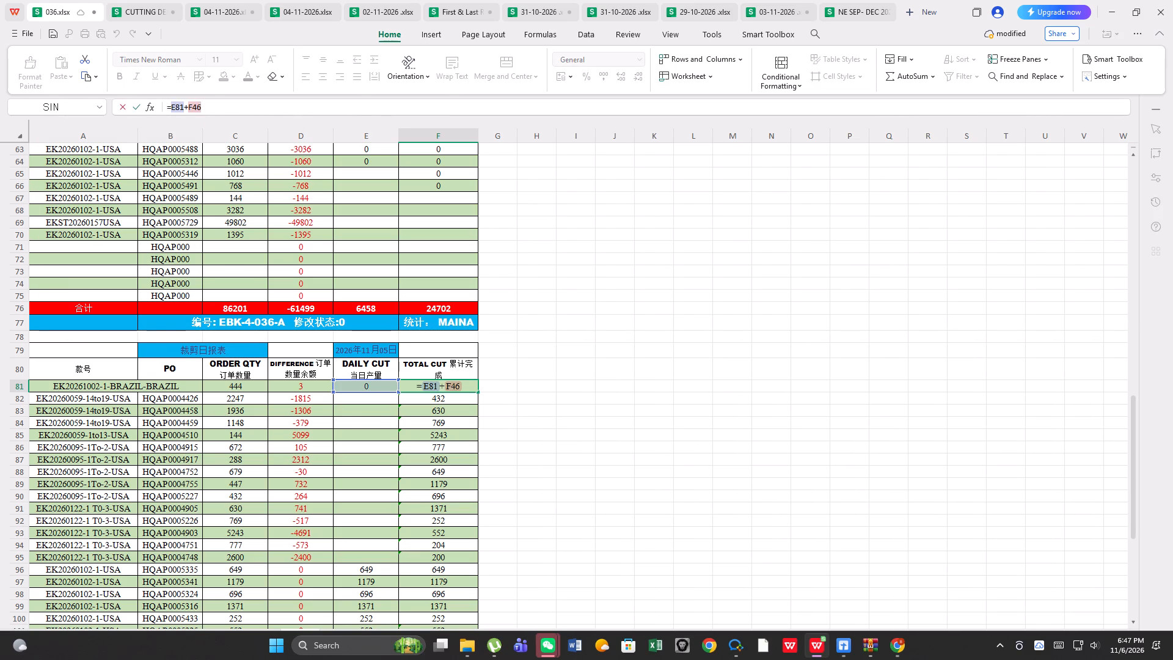
{"action": "scroll", "coordinate": [381, 344], "scroll_direction": "up", "scroll_amount": 1}
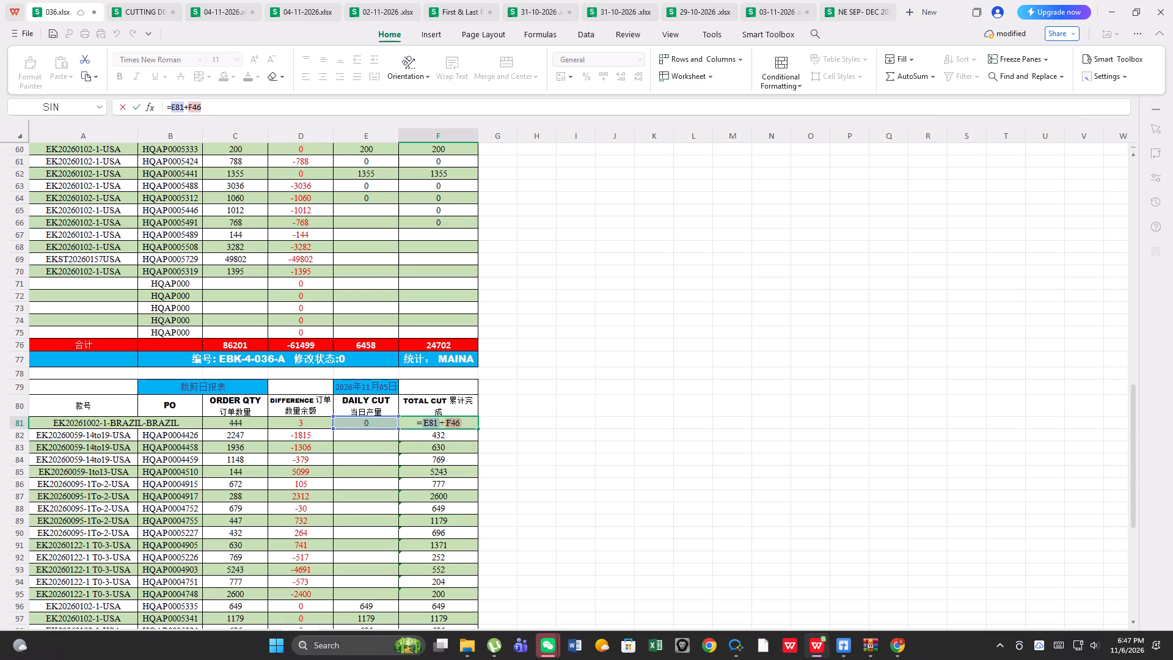
{"action": "scroll", "coordinate": [439, 444], "scroll_direction": "up", "scroll_amount": 8}
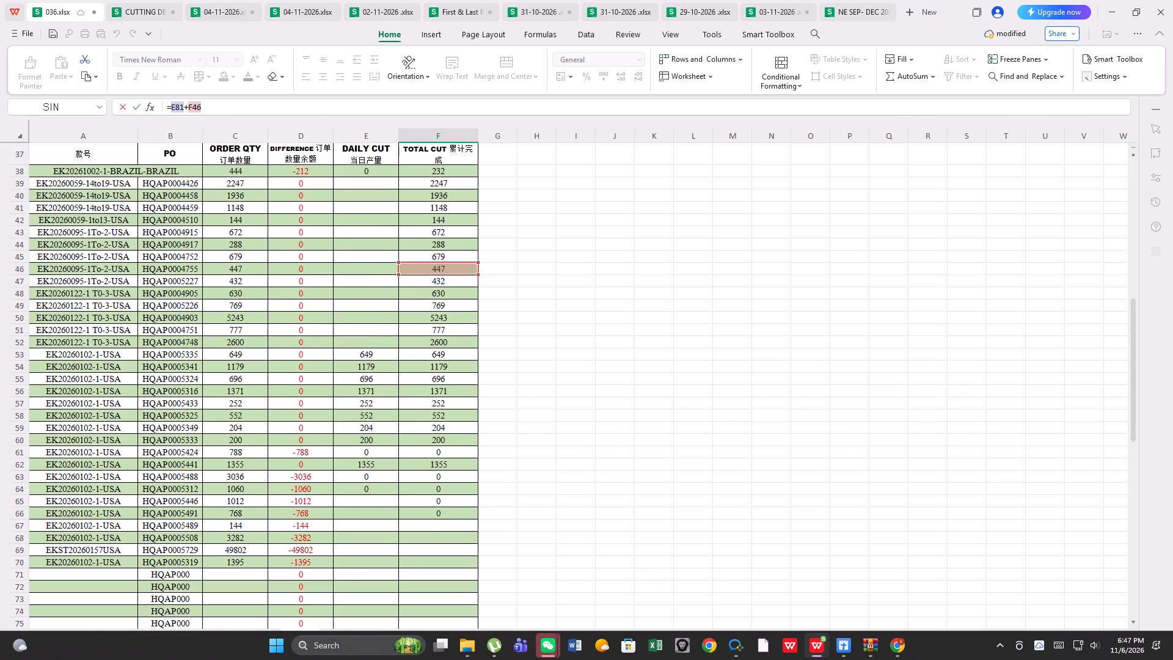
{"action": "scroll", "coordinate": [439, 260], "scroll_direction": "up", "scroll_amount": 2}
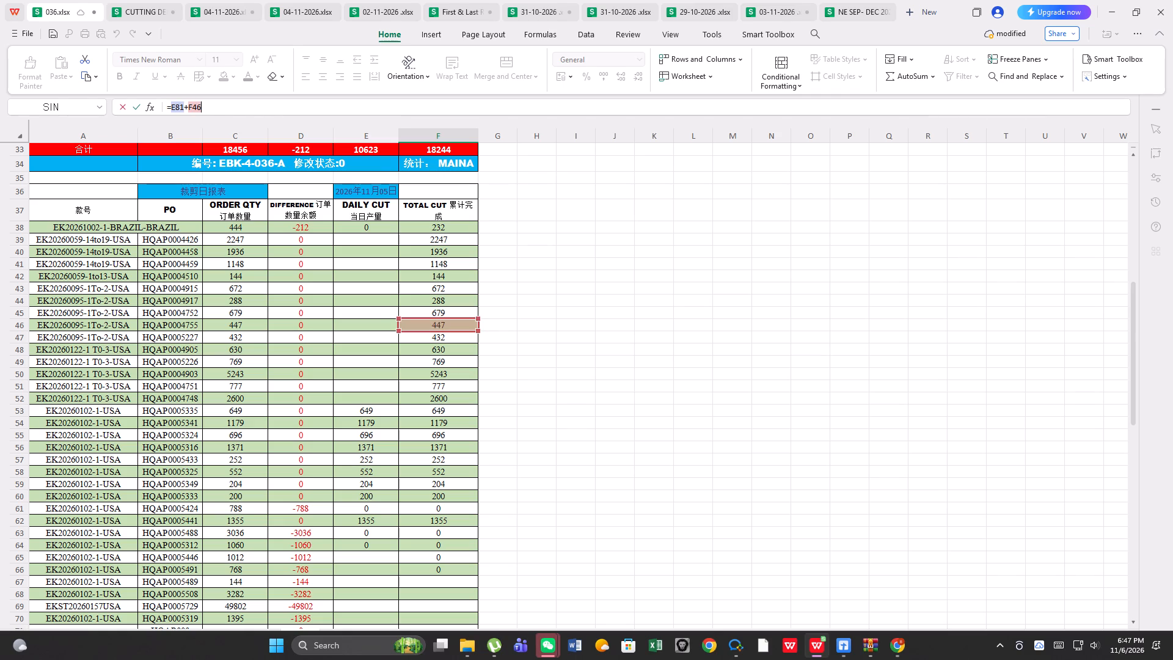
{"action": "left_click_drag", "start_coordinate": [431, 320], "coordinate": [434, 229]}
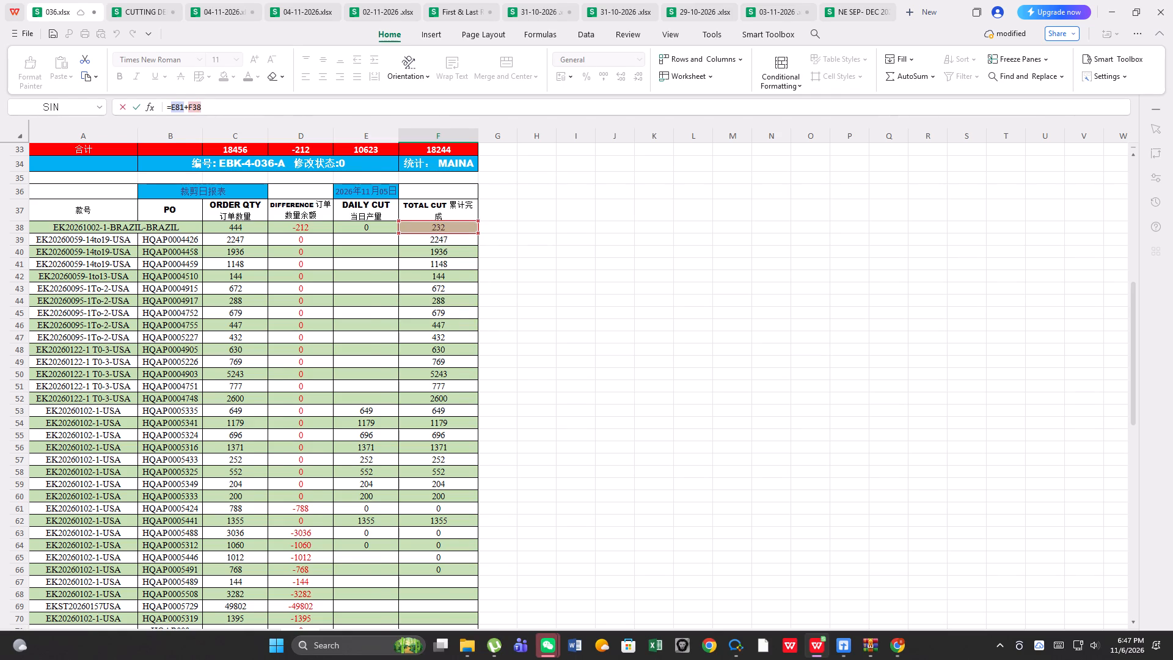
{"action": "key", "text": "Return"}
Fill the F81 total cut formula down through F118 in the copied block.
{"action": "scroll", "coordinate": [418, 339], "scroll_direction": "up", "scroll_amount": 2}
{"action": "scroll", "coordinate": [403, 400], "scroll_direction": "down", "scroll_amount": 10}
{"action": "scroll", "coordinate": [450, 364], "scroll_direction": "down", "scroll_amount": 2}
{"action": "left_click", "coordinate": [461, 276]}
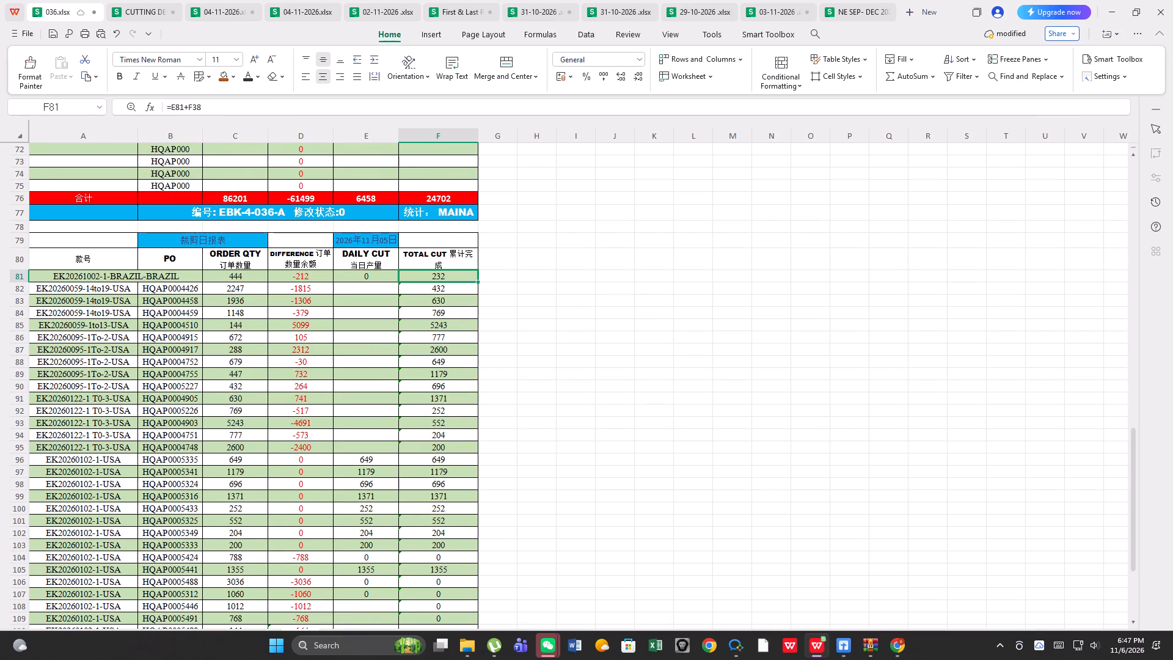
{"action": "left_click_drag", "start_coordinate": [477, 280], "coordinate": [468, 659]}
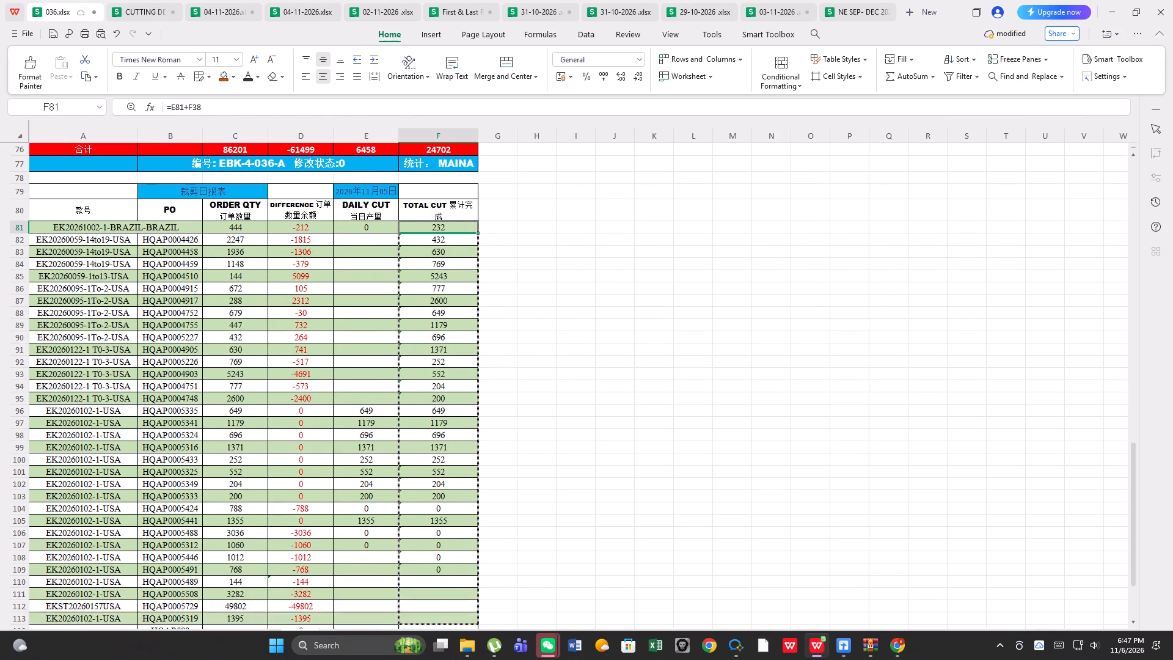
{"action": "left_click_drag", "start_coordinate": [468, 659], "coordinate": [449, 571]}
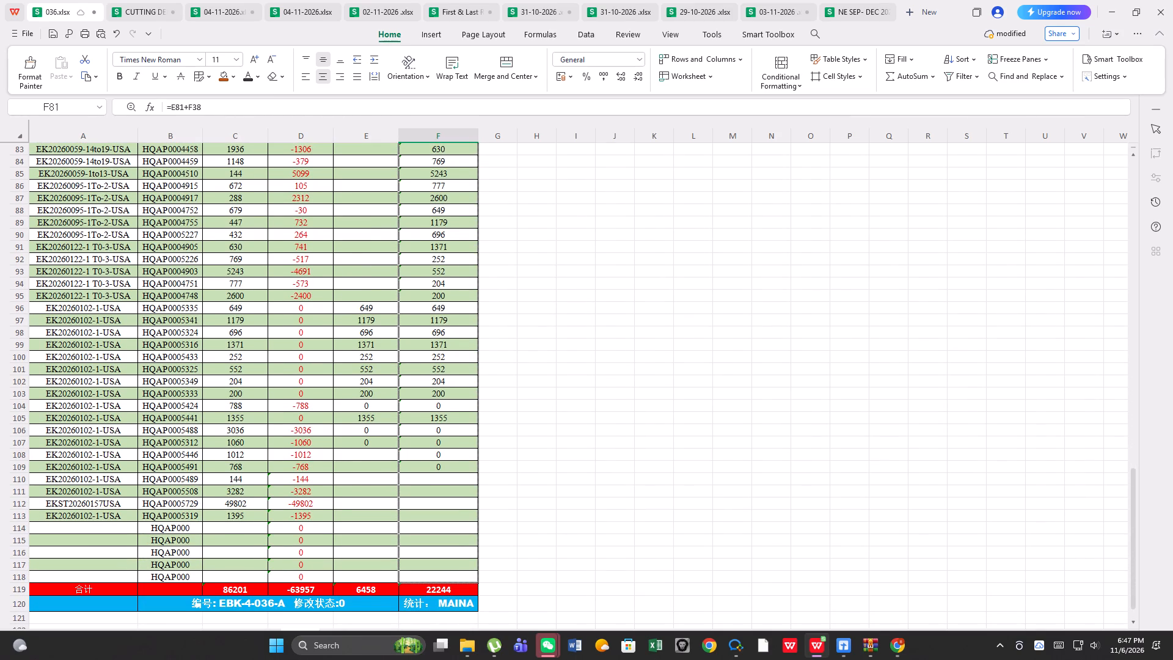
{"action": "left_click_drag", "start_coordinate": [449, 571], "coordinate": [447, 577]}
Copy the alternating row formatting of E81:E82 onto the total cut cells F81:F118 with Format Painter.
{"action": "scroll", "coordinate": [441, 540], "scroll_direction": "up", "scroll_amount": 4}
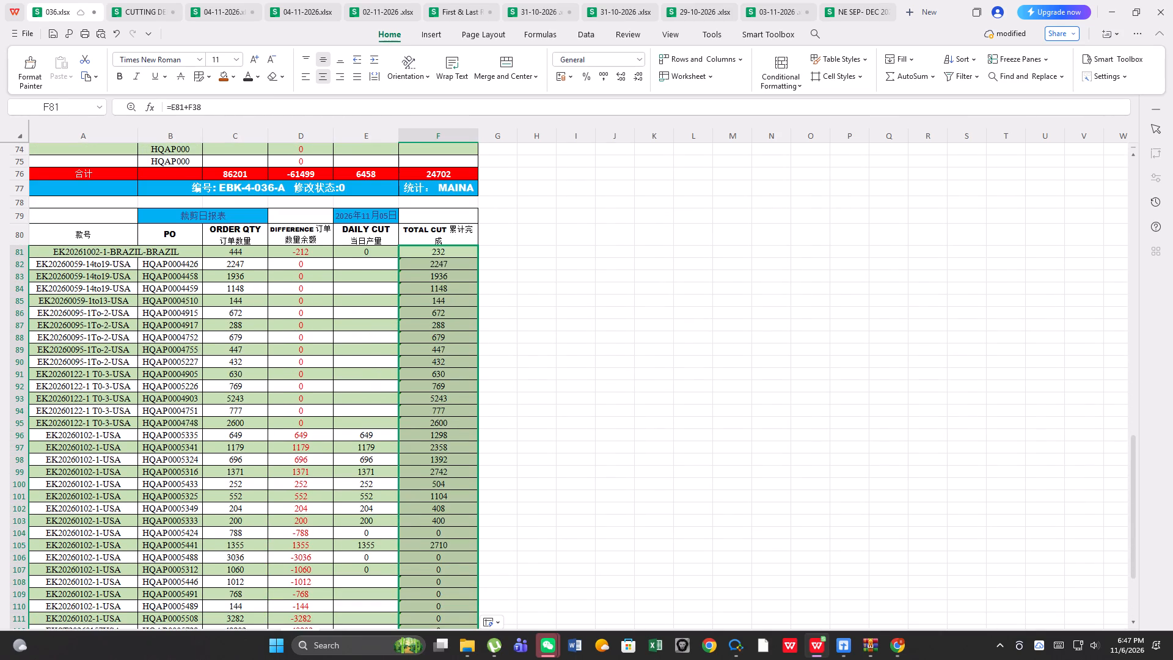
{"action": "left_click", "coordinate": [416, 339]}
{"action": "left_click_drag", "start_coordinate": [365, 251], "coordinate": [363, 269]}
{"action": "left_click", "coordinate": [19, 68]}
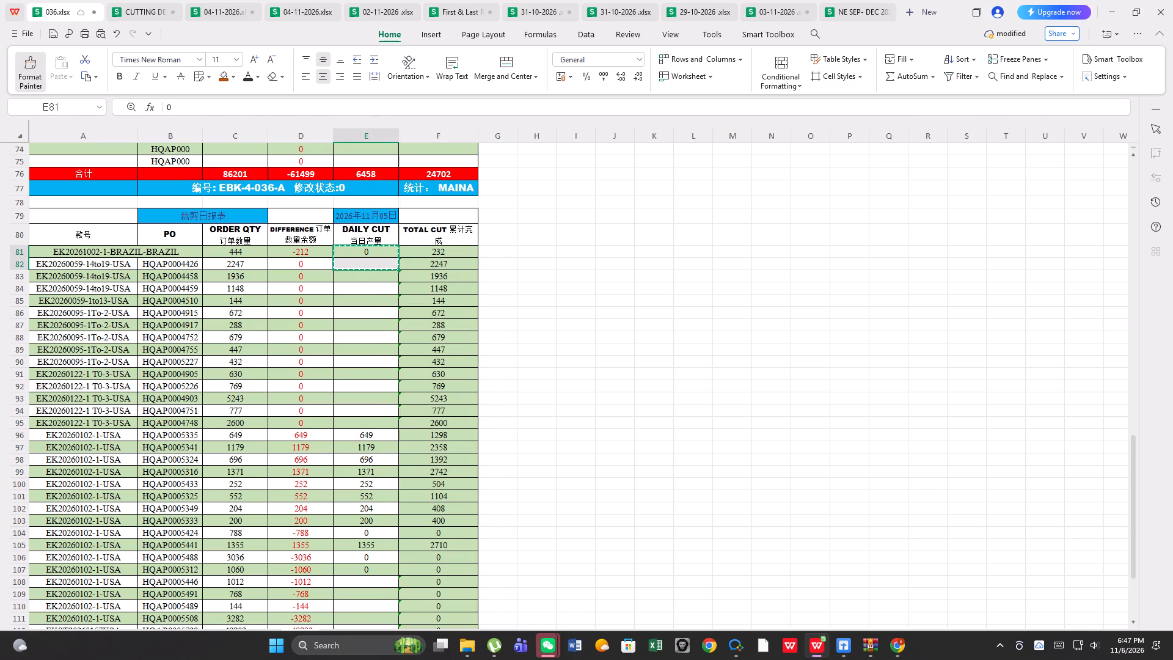
{"action": "left_click_drag", "start_coordinate": [451, 254], "coordinate": [459, 659]}
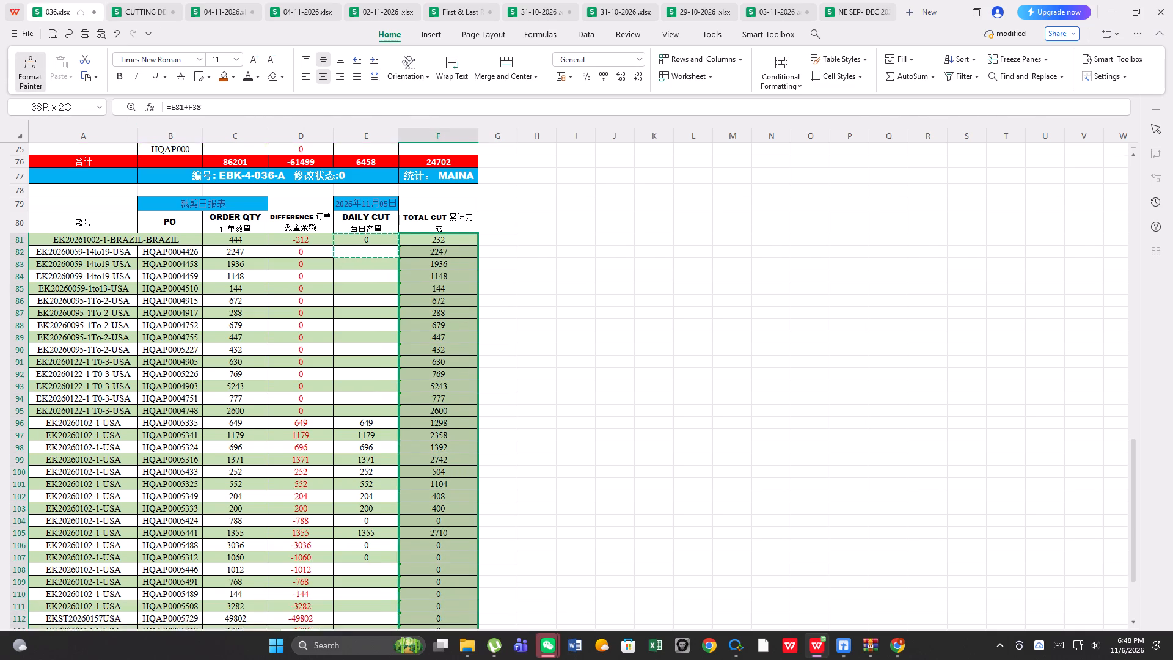
{"action": "left_click_drag", "start_coordinate": [459, 659], "coordinate": [444, 586]}
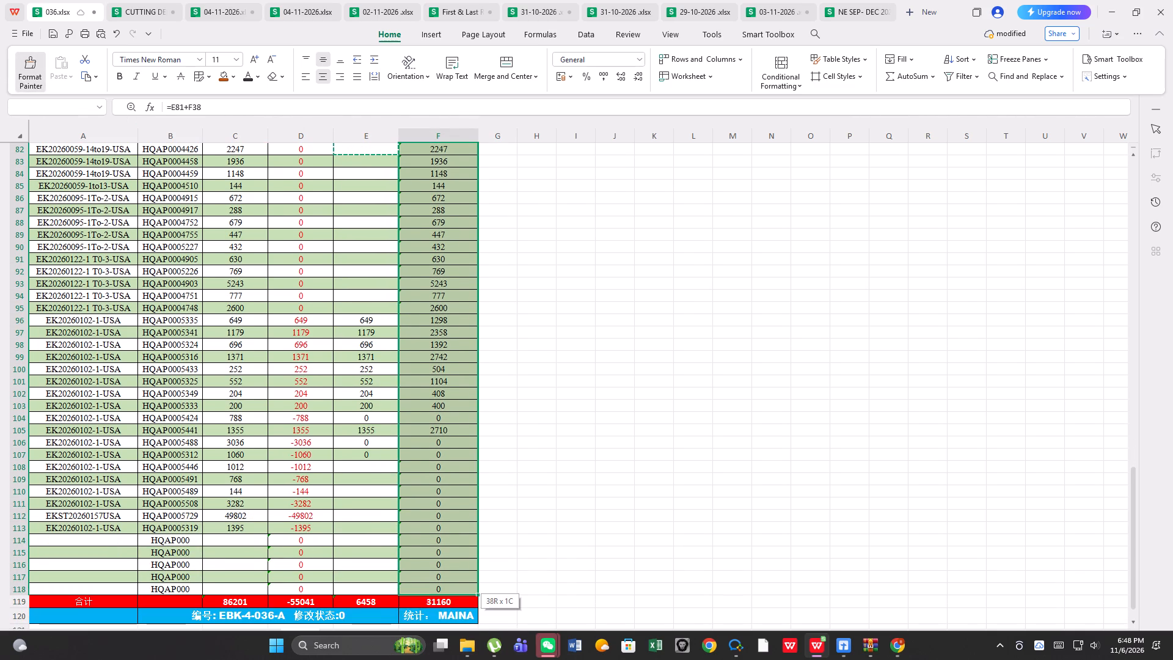
{"action": "left_click_drag", "start_coordinate": [444, 586], "coordinate": [443, 585]}
Save the cutting report workbook with the new report block.
{"action": "scroll", "coordinate": [443, 558], "scroll_direction": "down", "scroll_amount": 1}
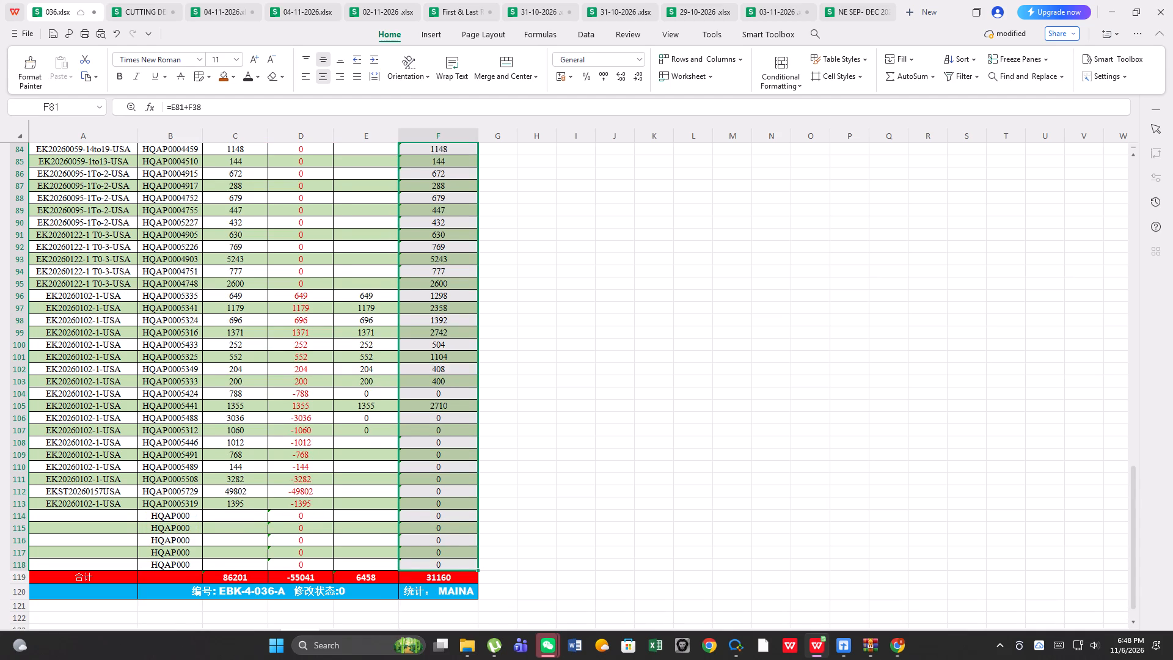
{"action": "scroll", "coordinate": [444, 551], "scroll_direction": "up", "scroll_amount": 5}
{"action": "scroll", "coordinate": [448, 538], "scroll_direction": "down", "scroll_amount": 1}
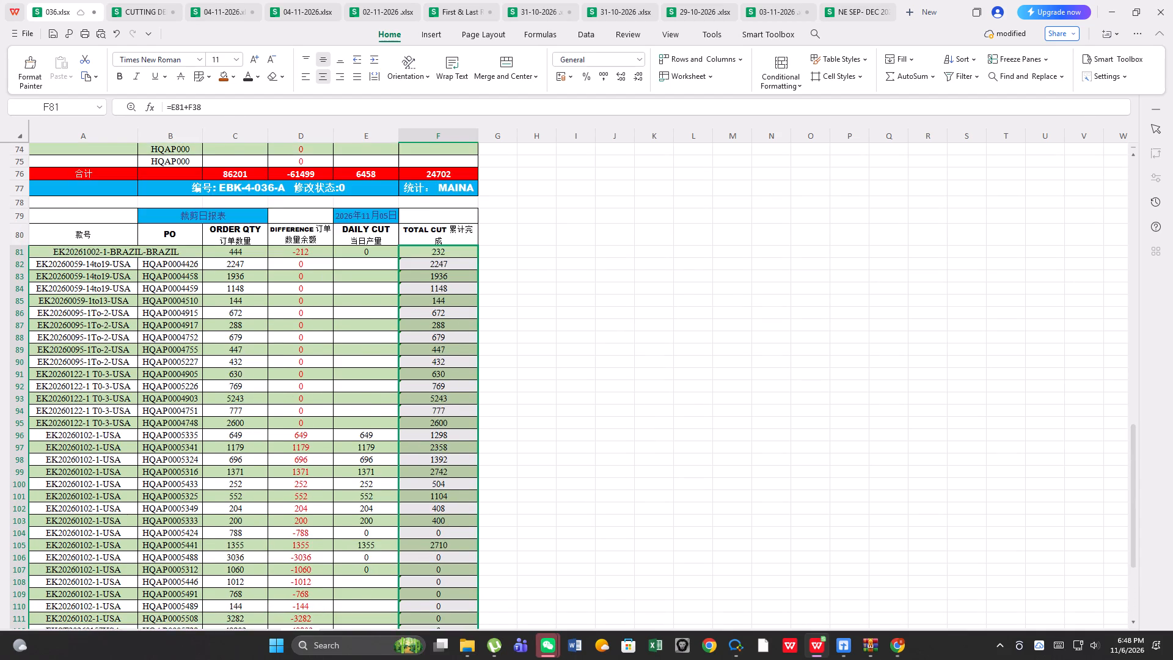
{"action": "scroll", "coordinate": [448, 537], "scroll_direction": "down", "scroll_amount": 1}
{"action": "double_click", "coordinate": [51, 36]}
Clear the copied daily cut quantities in cells E94:E108 of the new block.
{"action": "scroll", "coordinate": [479, 421], "scroll_direction": "down", "scroll_amount": 5}
{"action": "left_click_drag", "start_coordinate": [359, 194], "coordinate": [376, 362]}
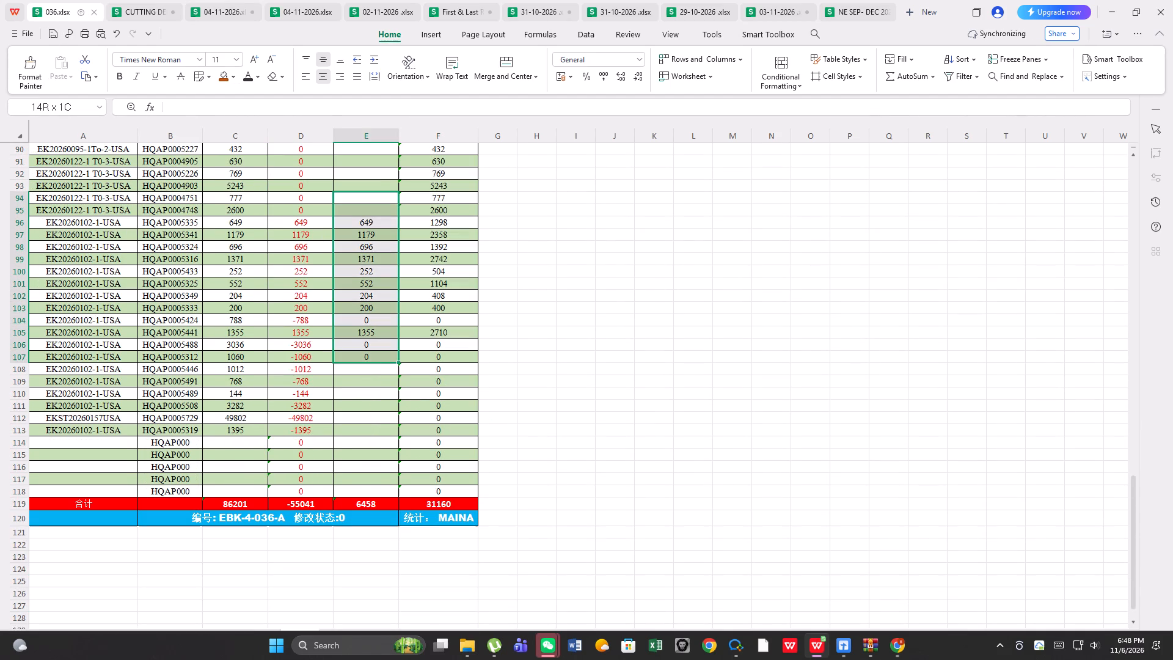
{"action": "left_click_drag", "start_coordinate": [376, 362], "coordinate": [376, 370]}
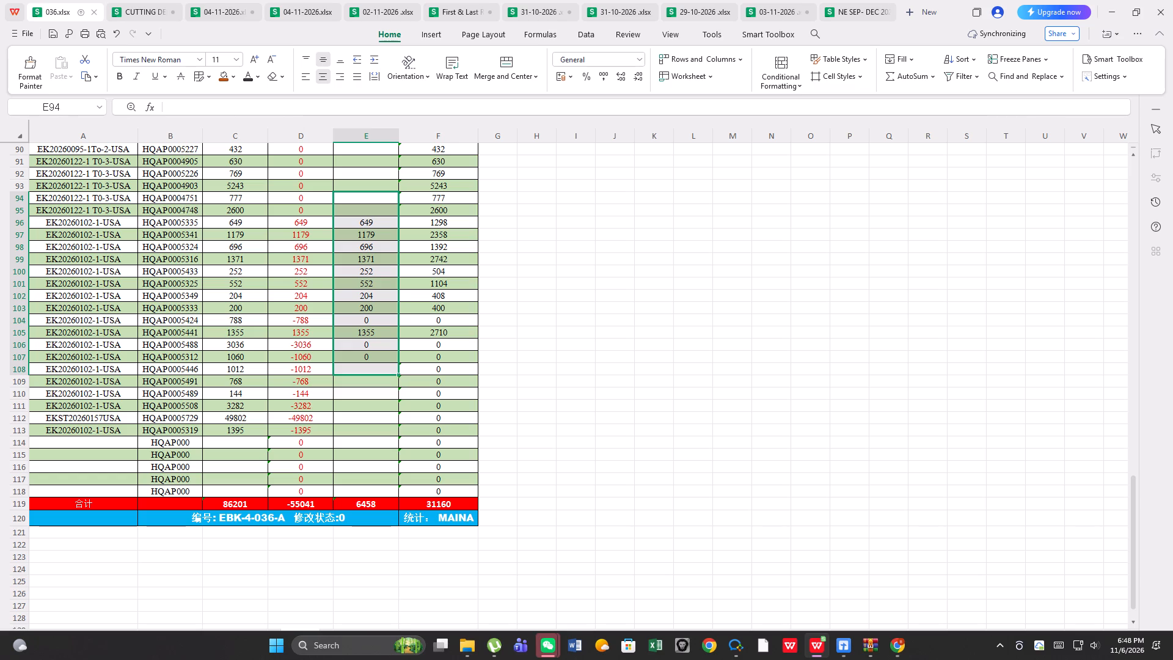
{"action": "key", "text": "Delete"}
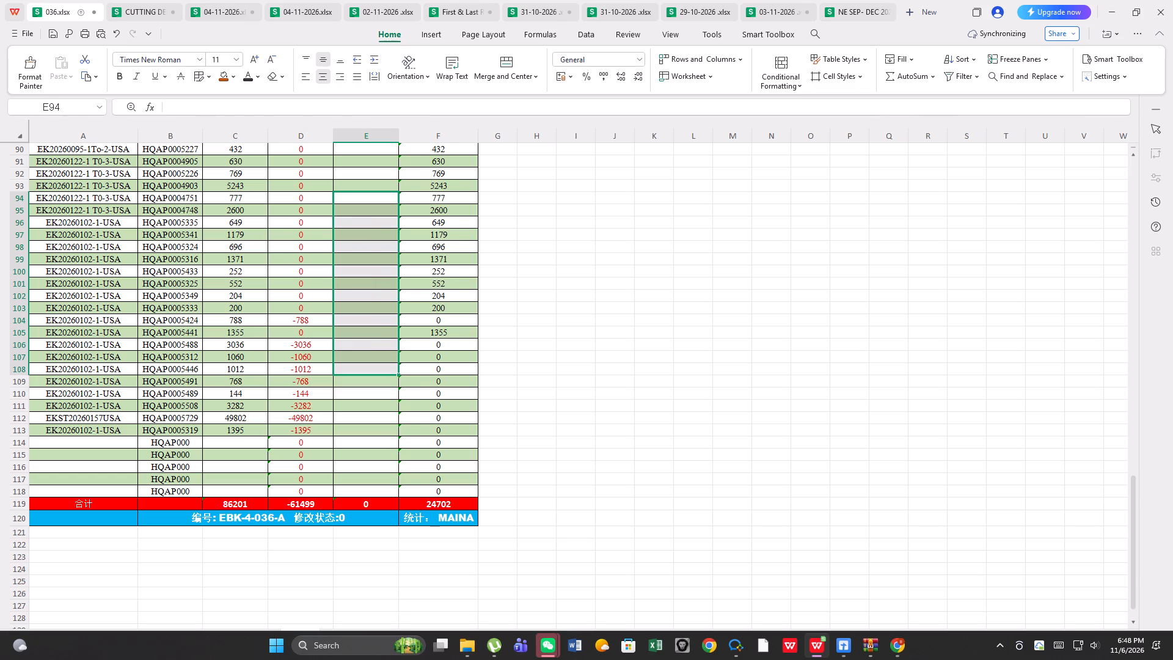
Compare the total cut sum in F119 of the new block with the sum in F76 of the block above.
{"action": "left_click", "coordinate": [455, 508]}
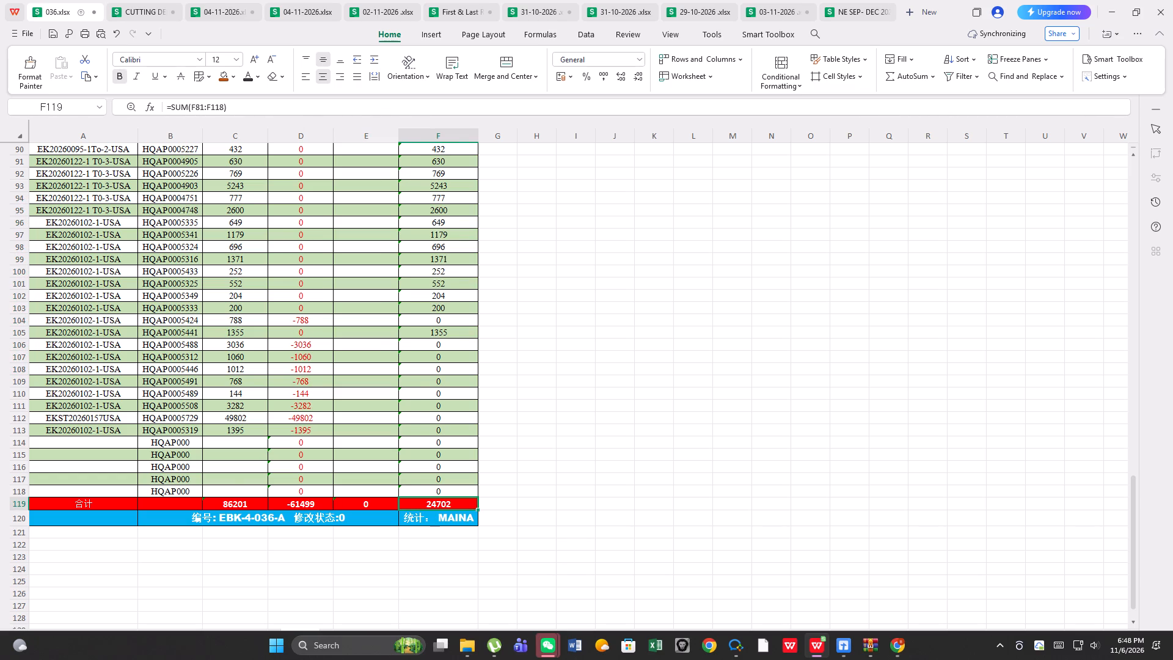
{"action": "scroll", "coordinate": [503, 515], "scroll_direction": "up", "scroll_amount": 9}
{"action": "left_click", "coordinate": [449, 294]}
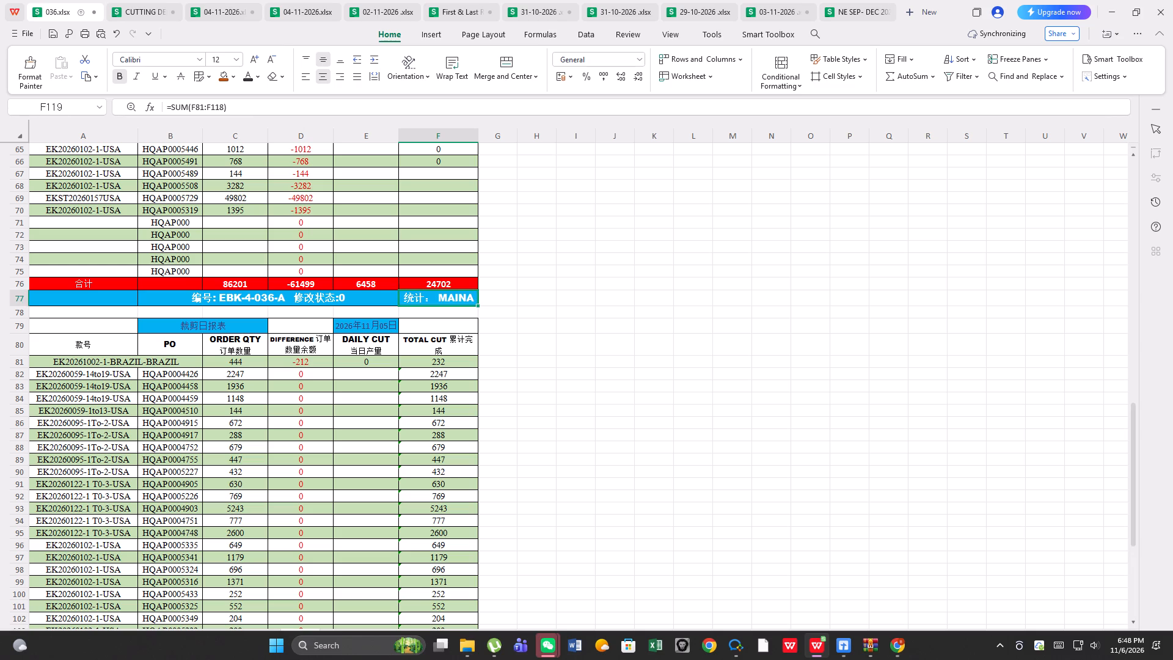
{"action": "left_click", "coordinate": [442, 279]}
{"action": "scroll", "coordinate": [469, 332], "scroll_direction": "down", "scroll_amount": 10}
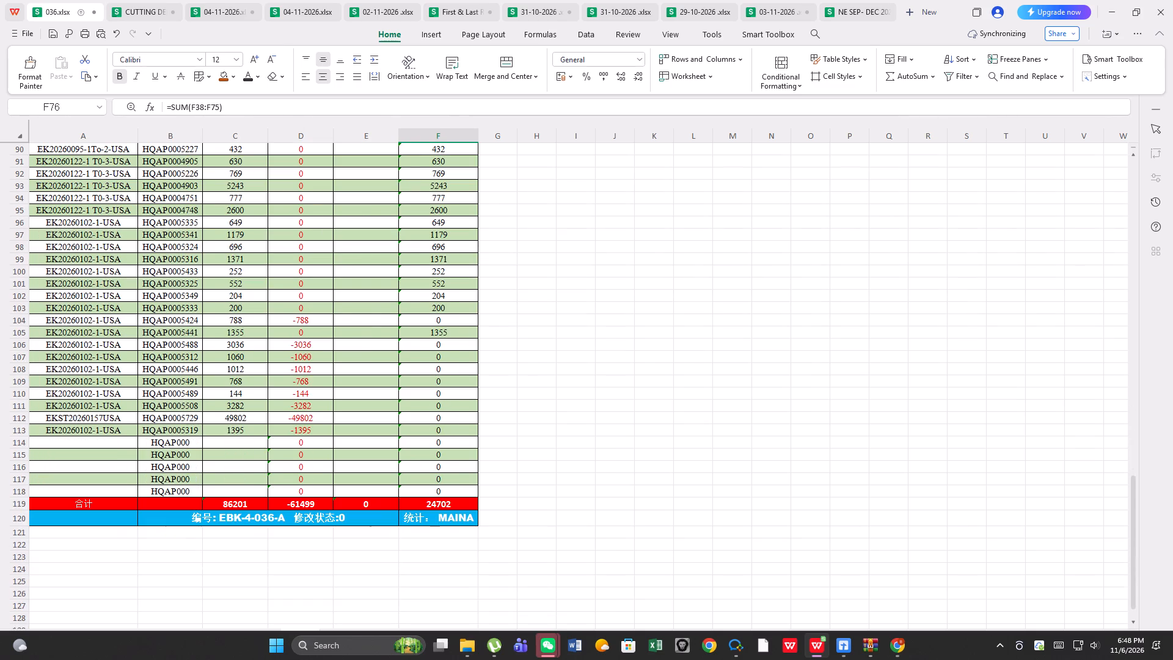
{"action": "scroll", "coordinate": [448, 425], "scroll_direction": "up", "scroll_amount": 10}
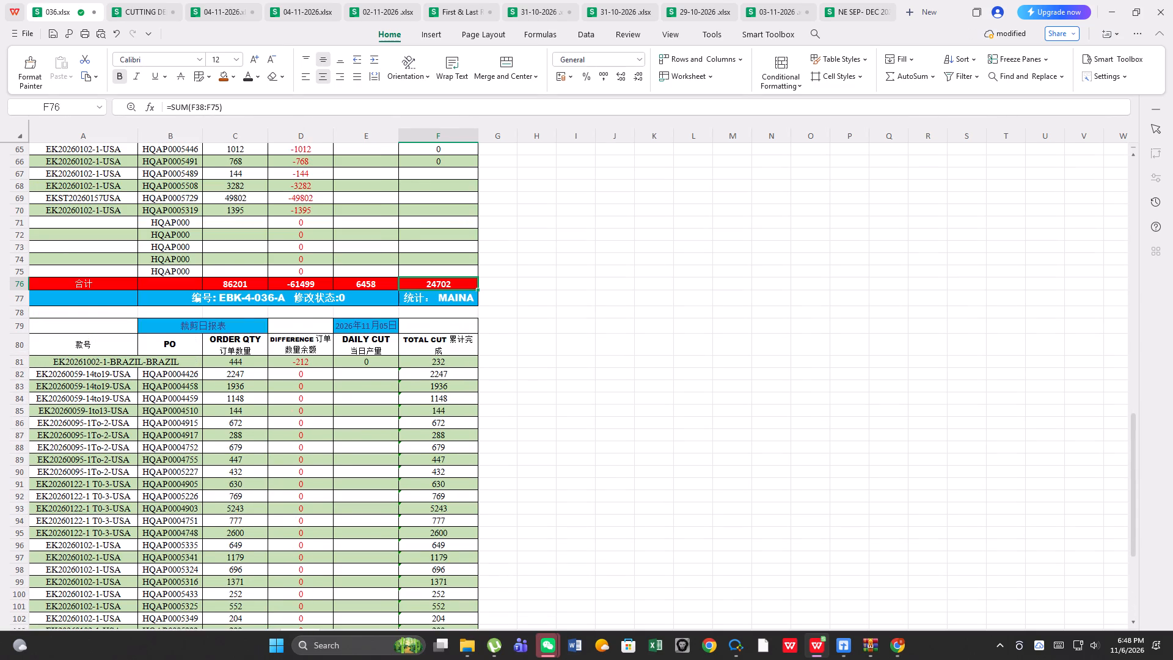
{"action": "scroll", "coordinate": [454, 413], "scroll_direction": "down", "scroll_amount": 10}
{"action": "scroll", "coordinate": [378, 290], "scroll_direction": "up", "scroll_amount": 1}
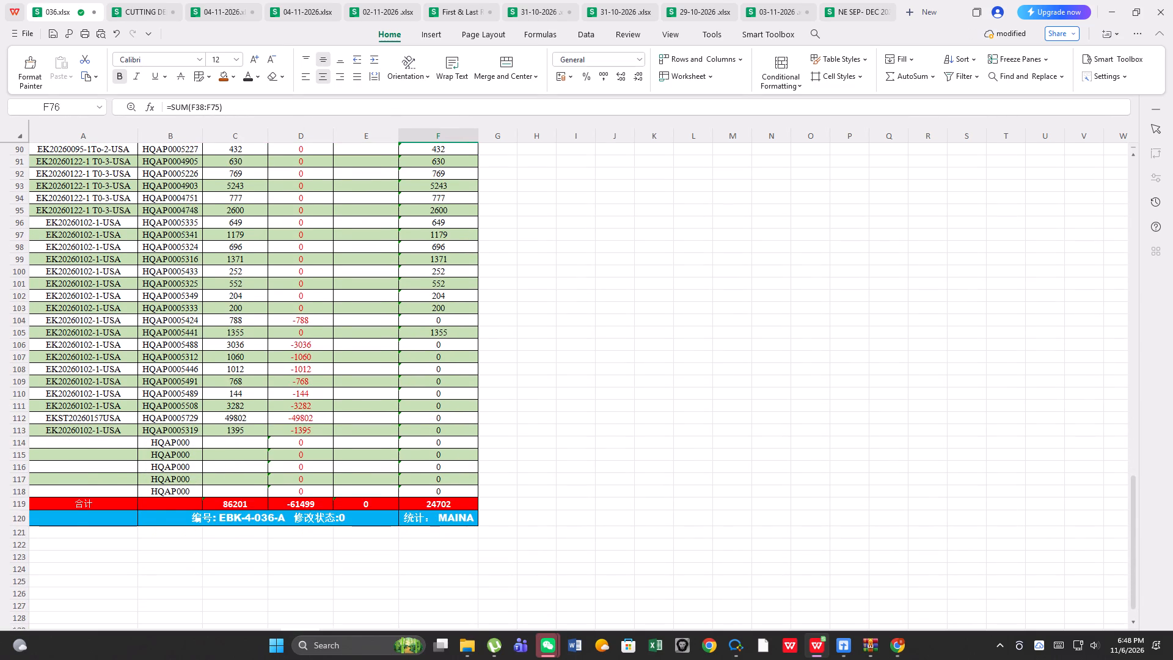
Hide the fully cut order rows 82 to 103 in the new report block.
{"action": "scroll", "coordinate": [378, 290], "scroll_direction": "up", "scroll_amount": 2}
{"action": "left_click", "coordinate": [353, 441]}
{"action": "scroll", "coordinate": [363, 444], "scroll_direction": "up", "scroll_amount": 2}
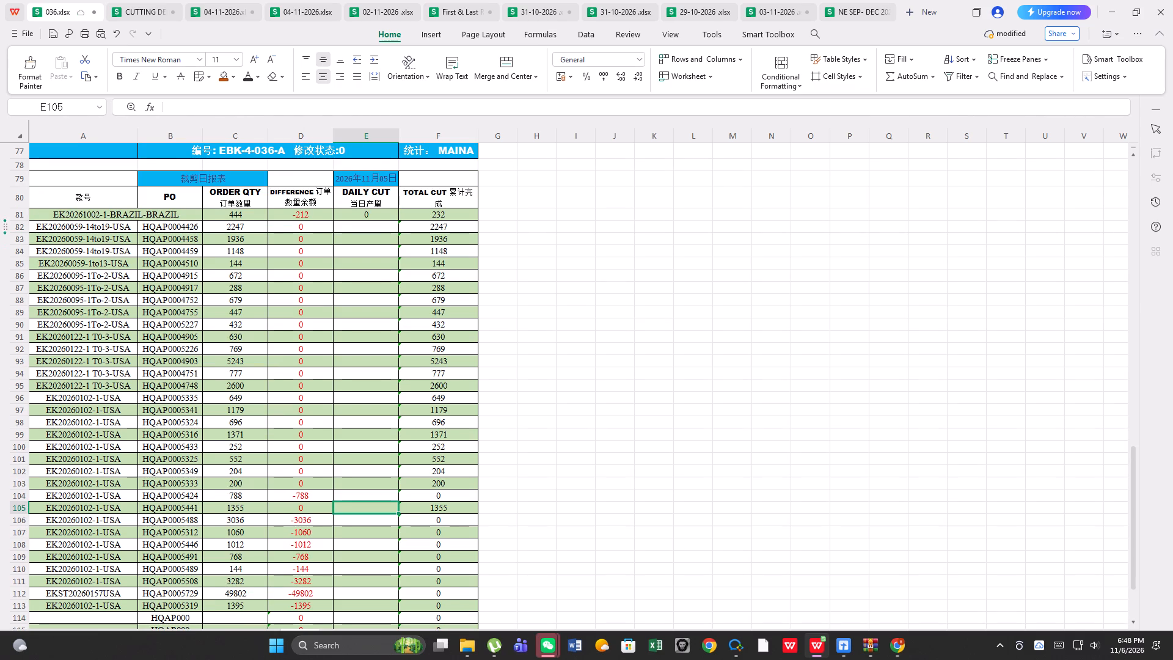
{"action": "left_click_drag", "start_coordinate": [7, 230], "coordinate": [60, 390]}
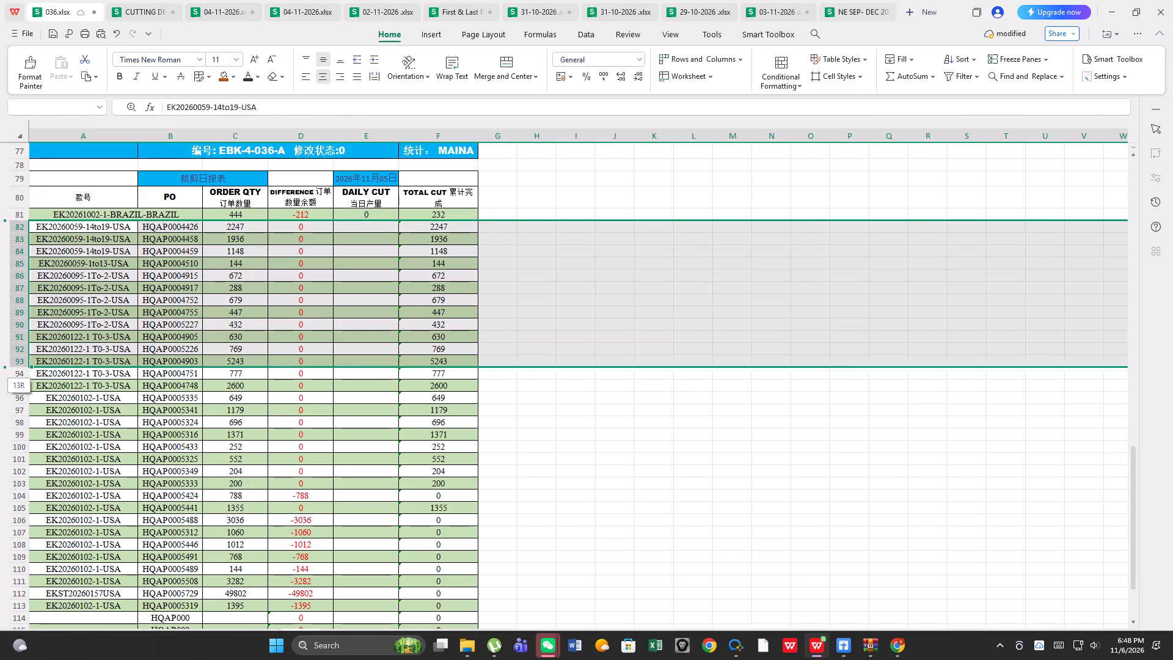
{"action": "left_click_drag", "start_coordinate": [60, 390], "coordinate": [76, 484]}
{"action": "right_click", "coordinate": [115, 428]}
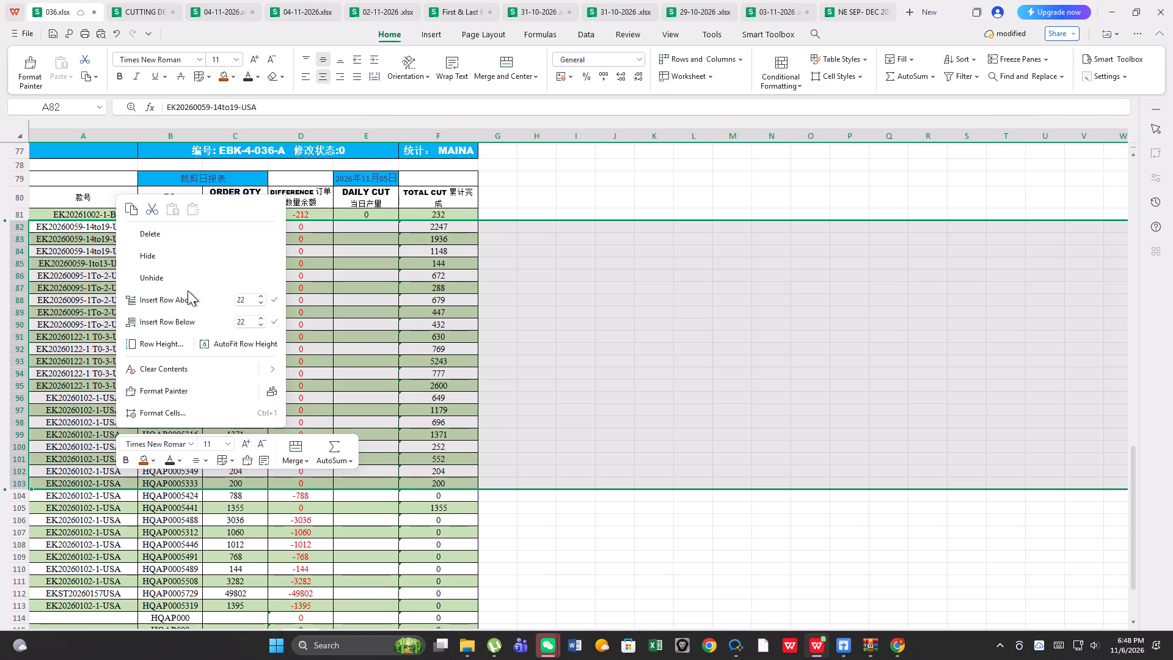
{"action": "left_click", "coordinate": [156, 254]}
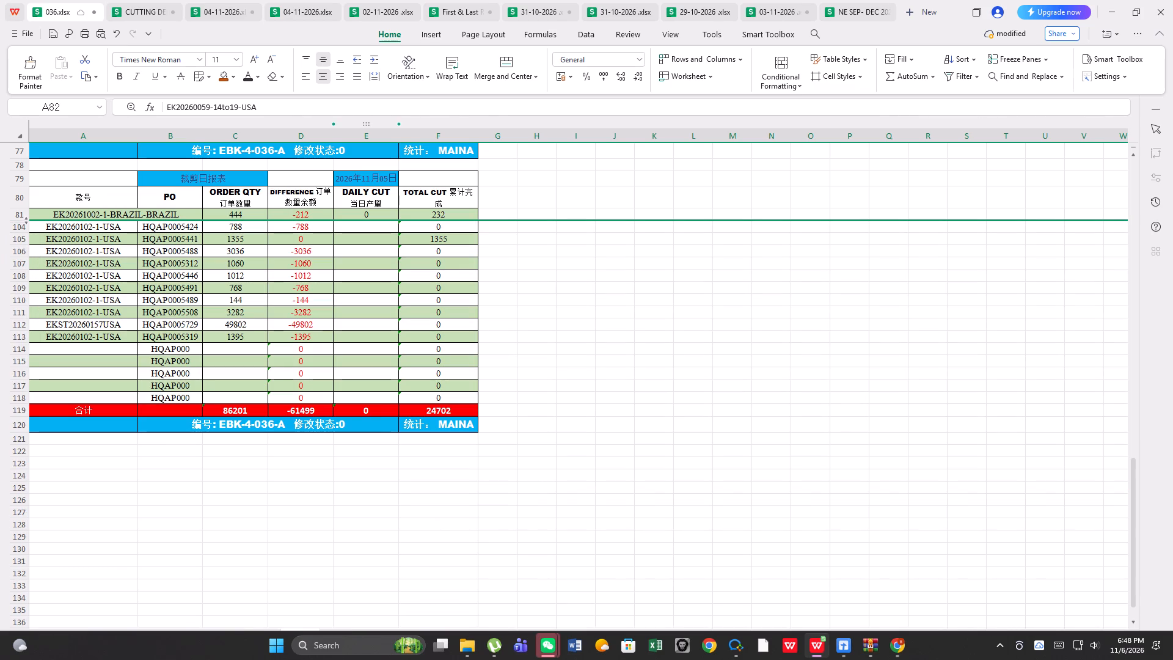
Set the new block's report date in E79 to 2026年11月06日.
{"action": "left_click", "coordinate": [384, 183]}
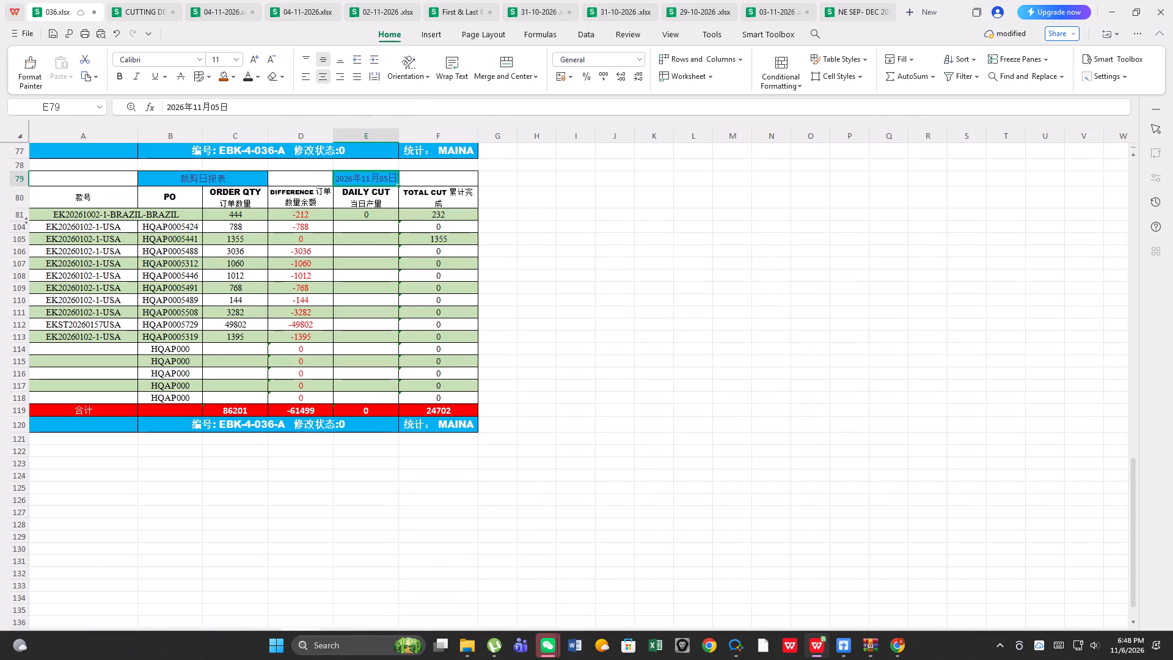
{"action": "left_click", "coordinate": [221, 108]}
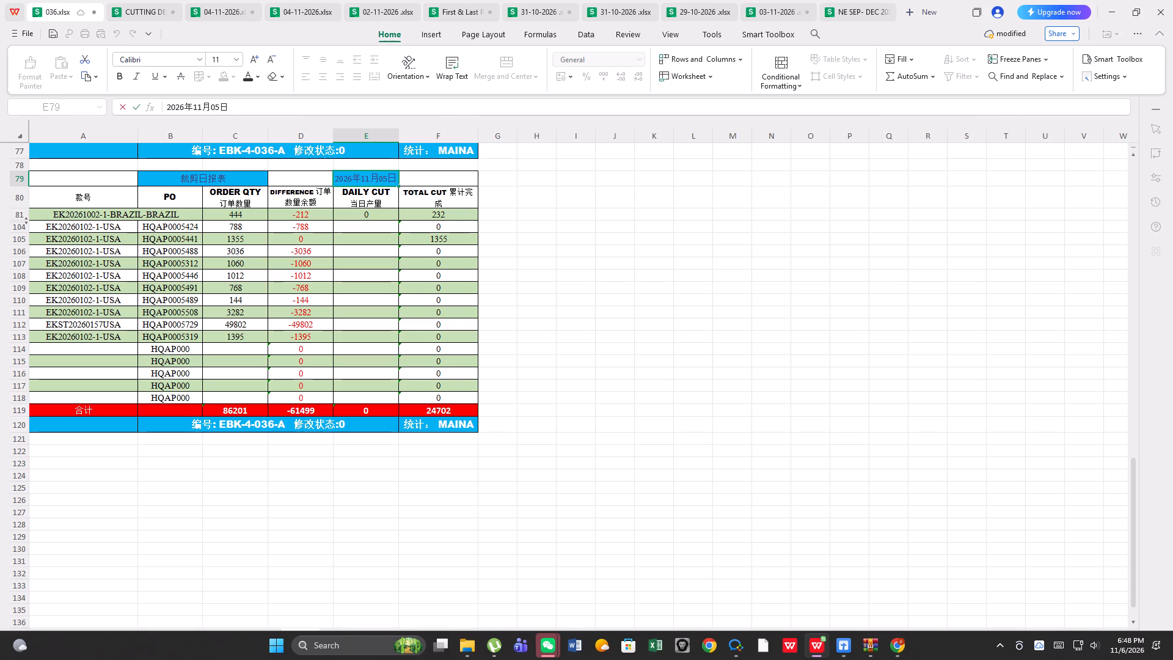
{"action": "key", "text": "BackSpace"}
{"action": "key", "text": "6"}
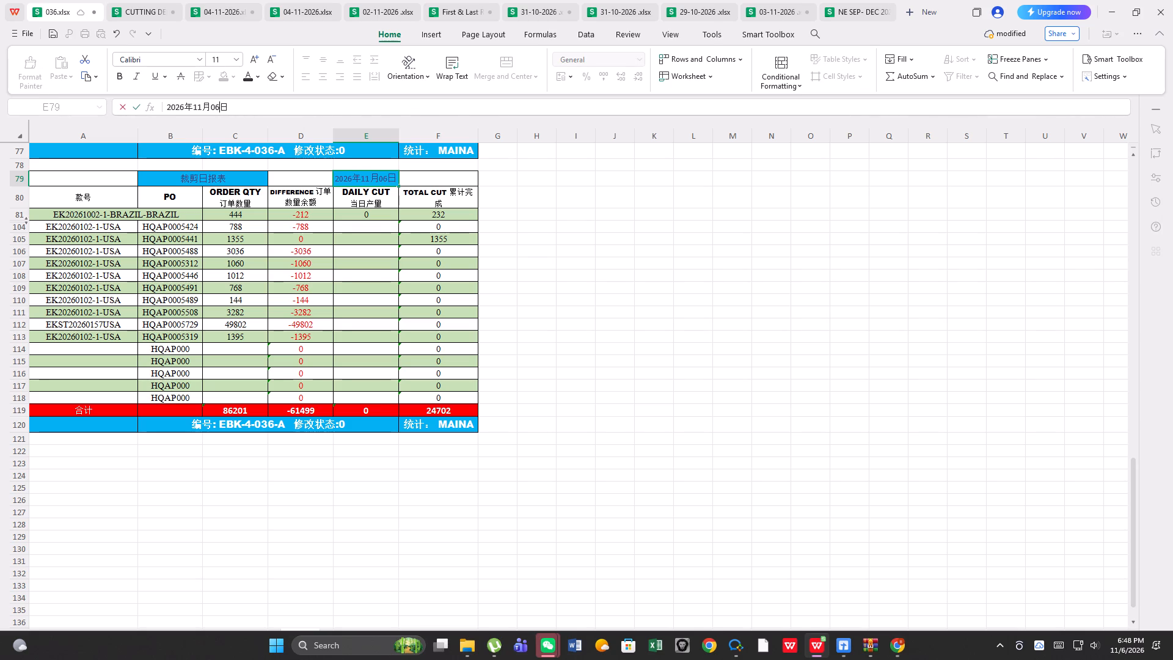
{"action": "left_click", "coordinate": [573, 240]}
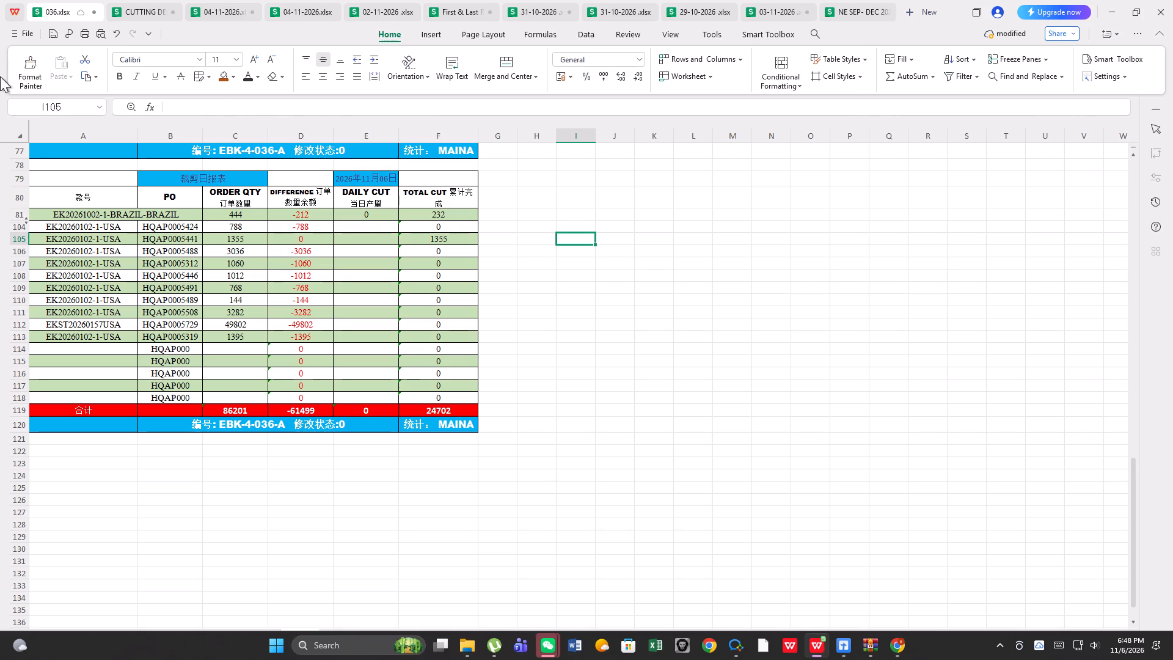
Hide the completed order row 105 and the unused placeholder rows 114 to 118.
{"action": "right_click", "coordinate": [12, 237]}
{"action": "left_click", "coordinate": [49, 290]}
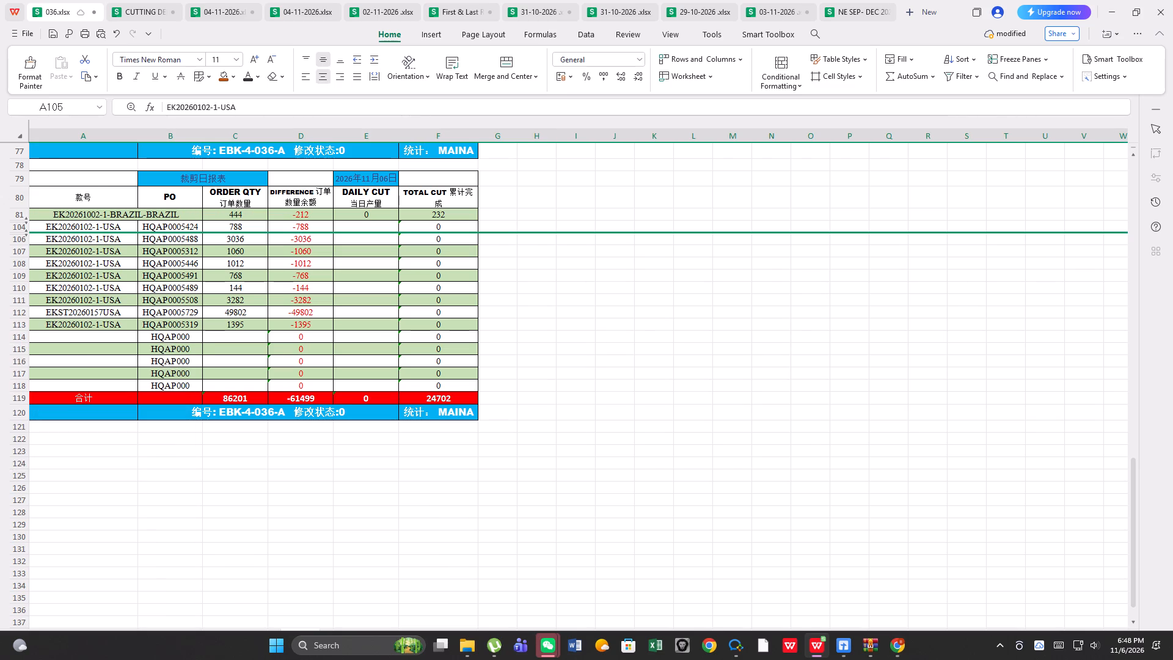
{"action": "left_click_drag", "start_coordinate": [19, 335], "coordinate": [5, 384]}
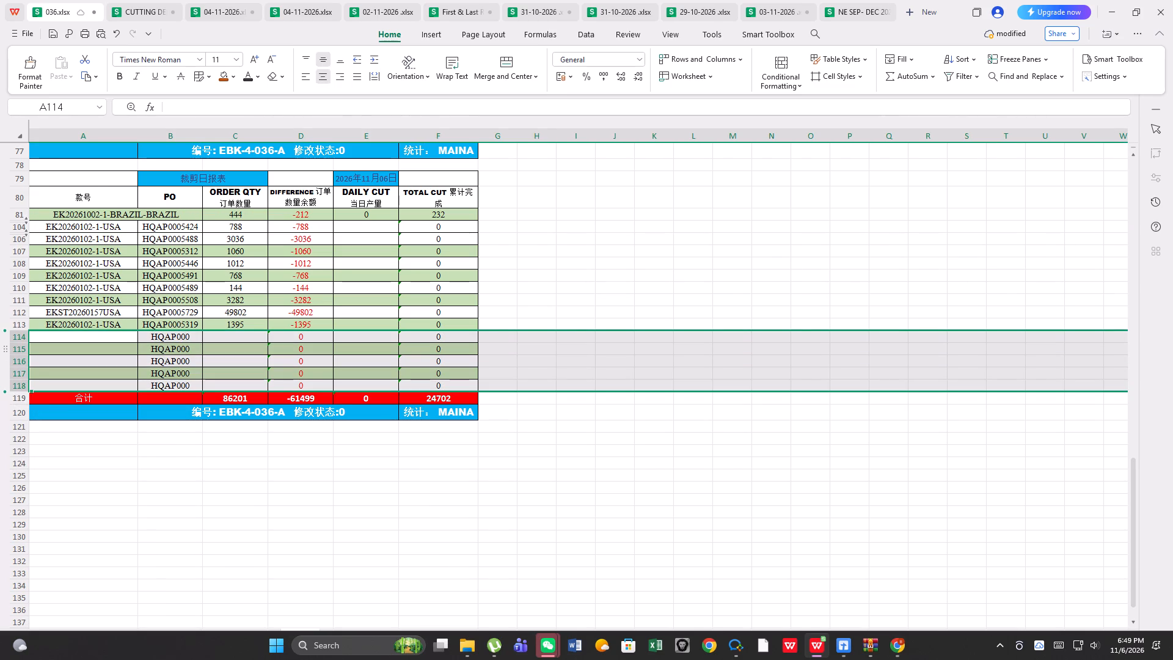
{"action": "right_click", "coordinate": [20, 348]}
{"action": "left_click", "coordinate": [59, 405]}
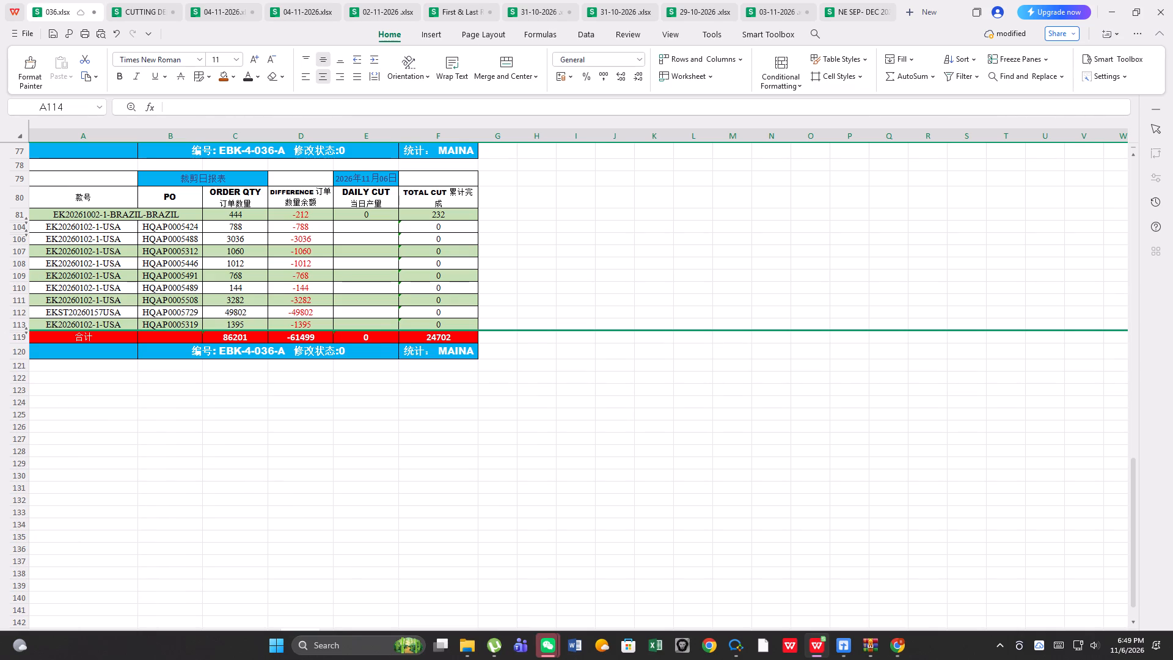
Enter daily cut quantities of 1012 for HQAP0005446 in E108 and 1060 for HQAP0005312 in E107.
{"action": "left_click", "coordinate": [378, 266]}
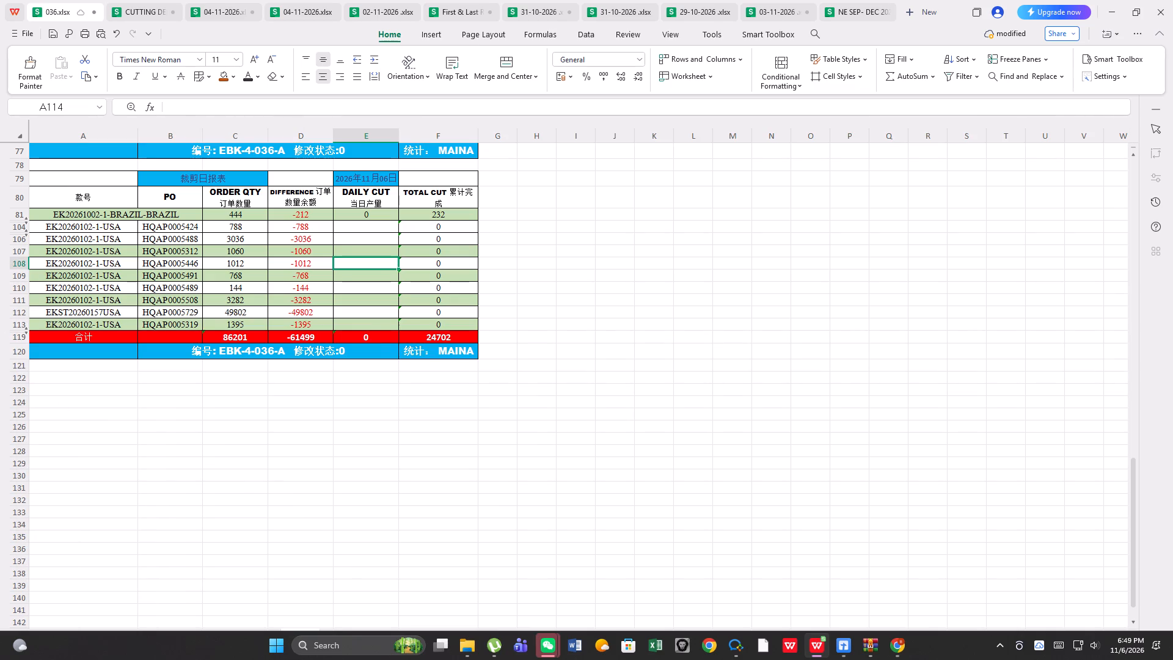
{"action": "type", "text": "1012"}
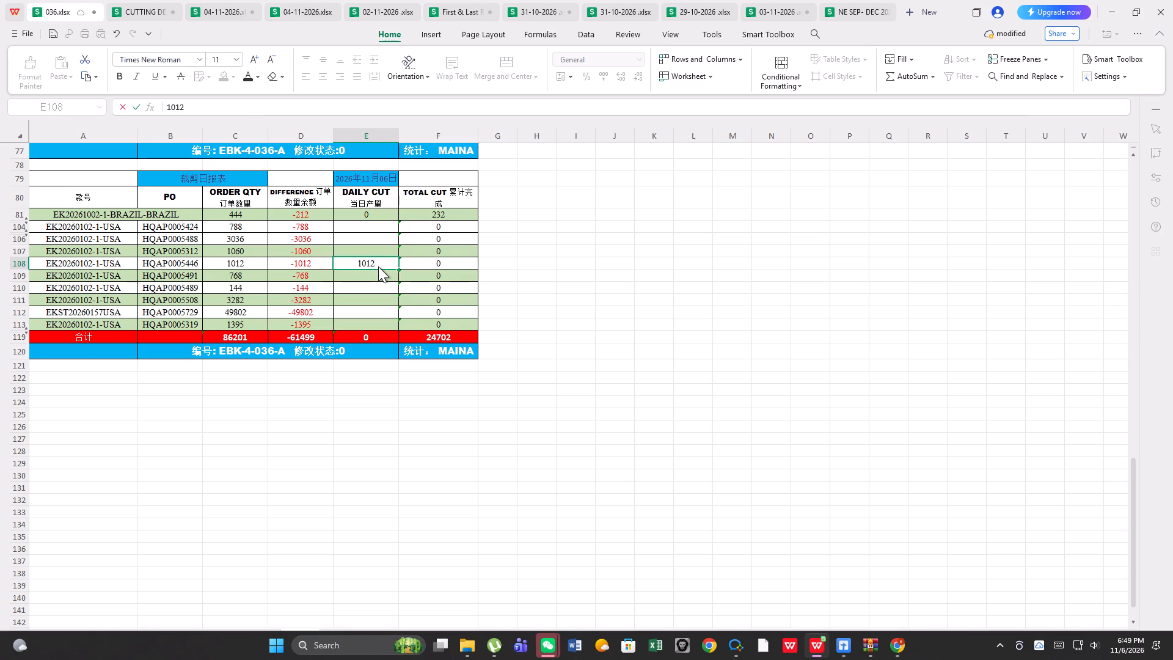
{"action": "left_click", "coordinate": [544, 310]}
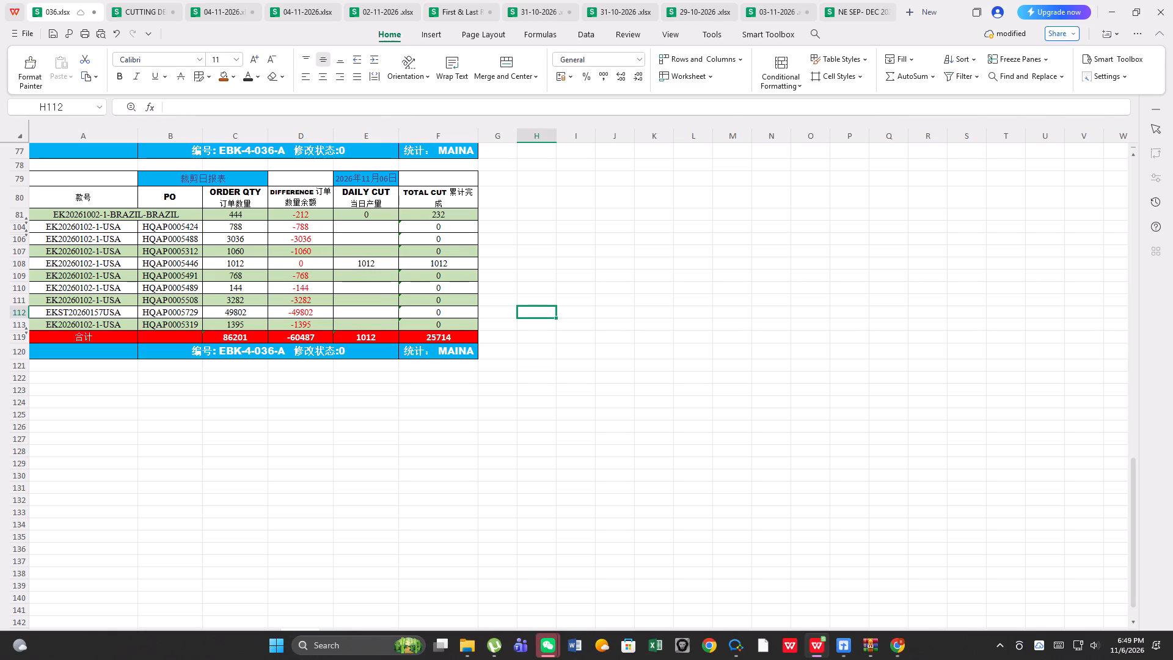
{"action": "left_click", "coordinate": [348, 253]}
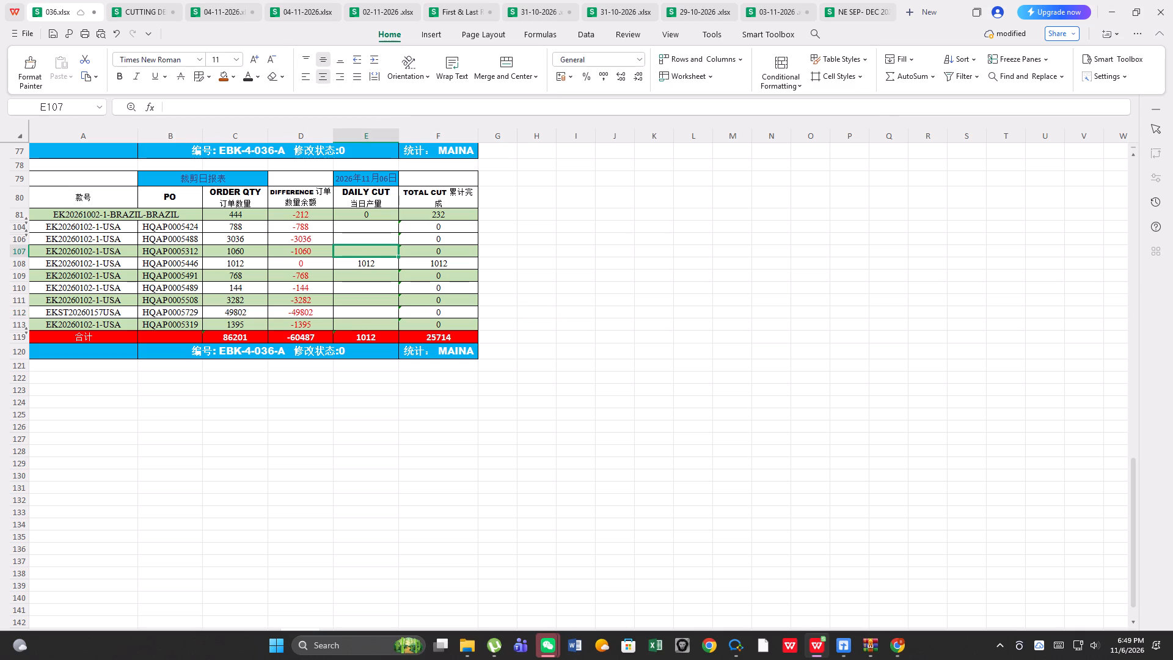
{"action": "type", "text": "103"}
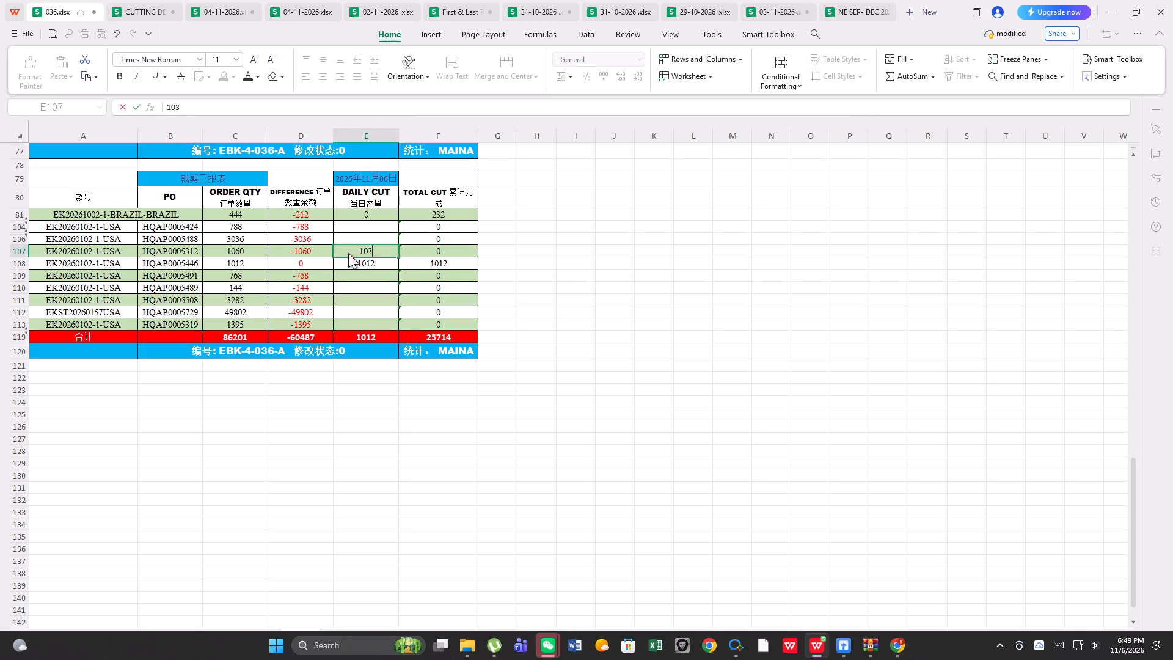
{"action": "key", "text": "BackSpace"}
{"action": "key", "text": "6"}
{"action": "key", "text": "0"}
Enter daily cut quantities of 768 for HQAP0005491 in E109 and 2859 for HQAP0005488 in E106.
{"action": "left_click", "coordinate": [371, 276]}
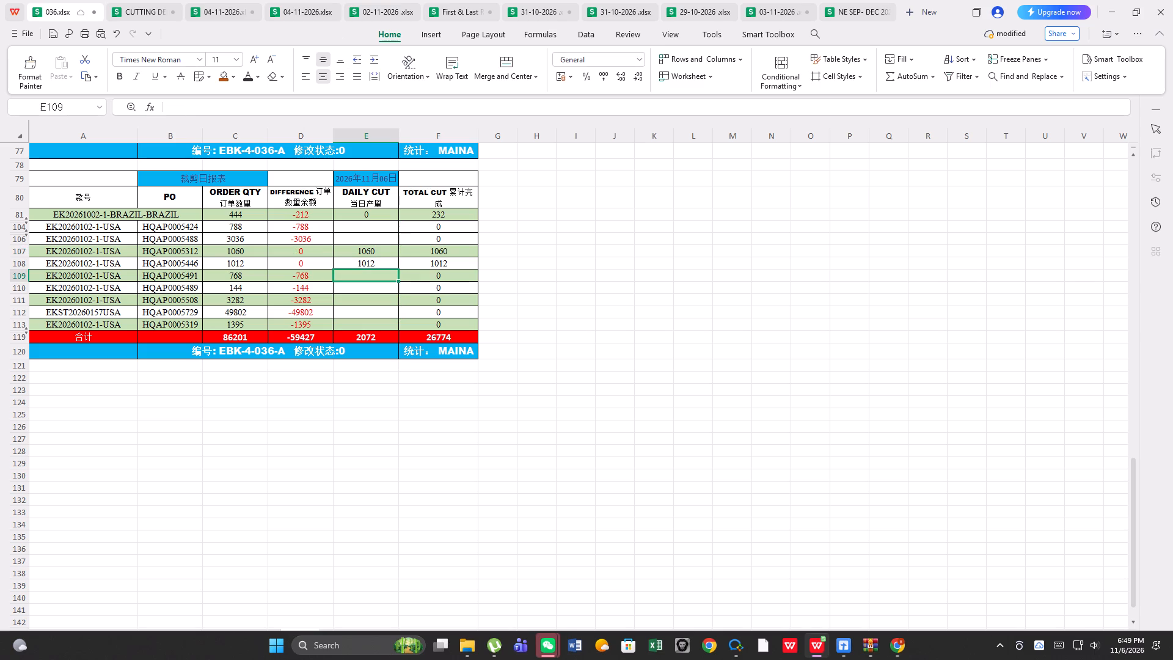
{"action": "type", "text": "68"}
{"action": "key", "text": "BackSpace"}
{"action": "key", "text": "BackSpace"}
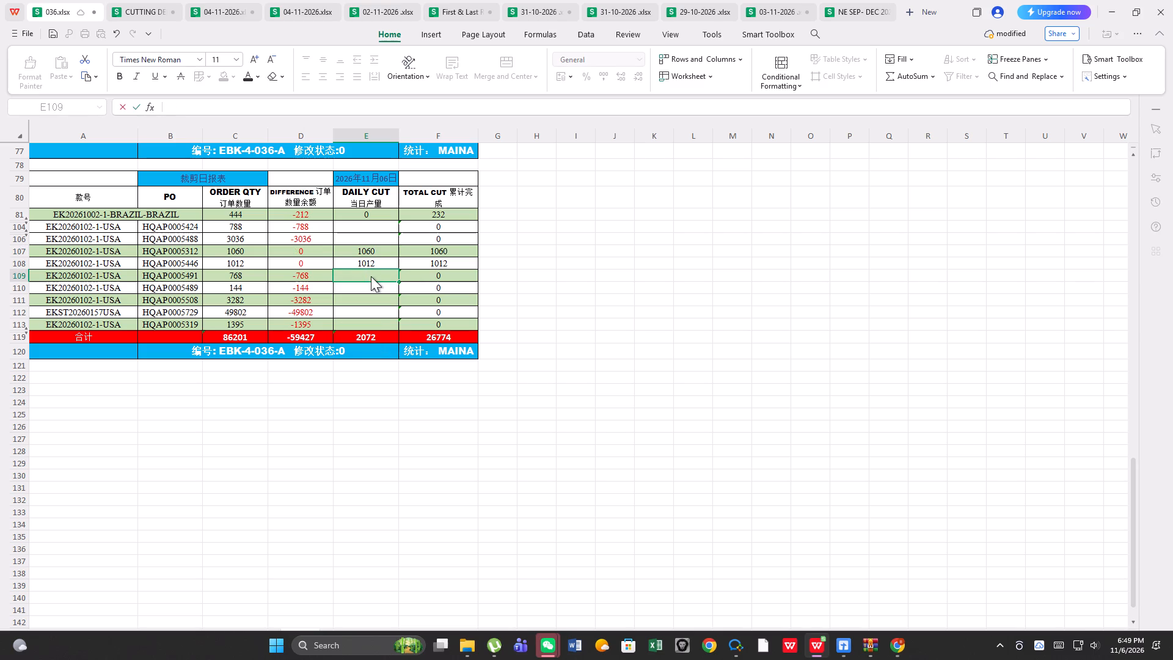
{"action": "type", "text": "768"}
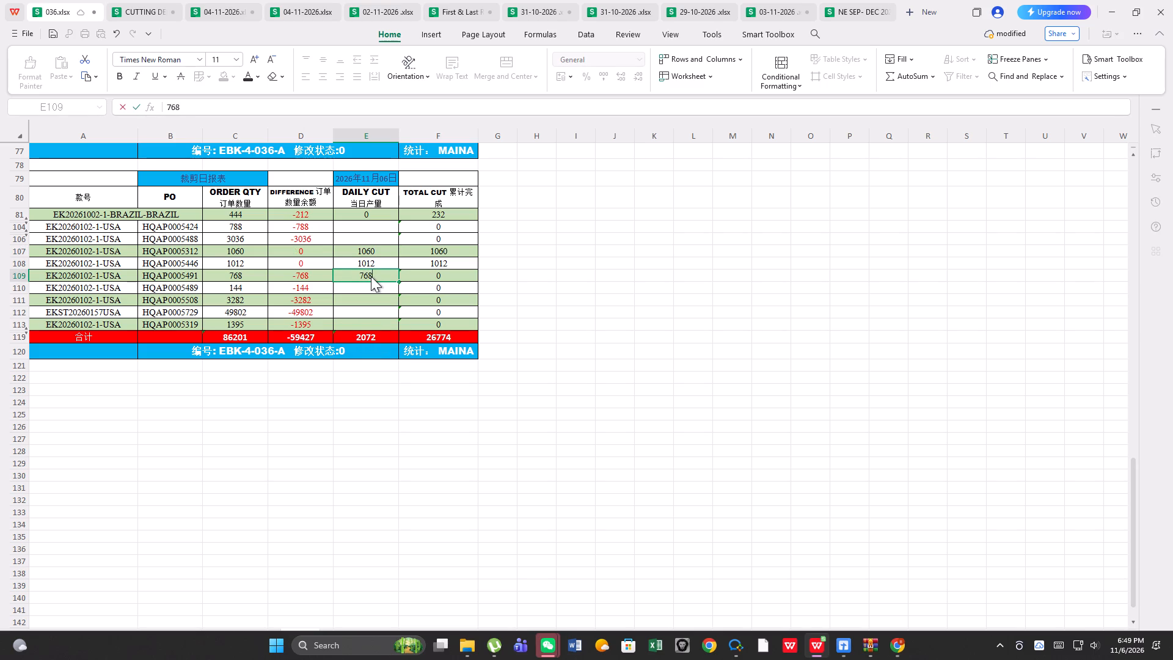
{"action": "left_click", "coordinate": [591, 390]}
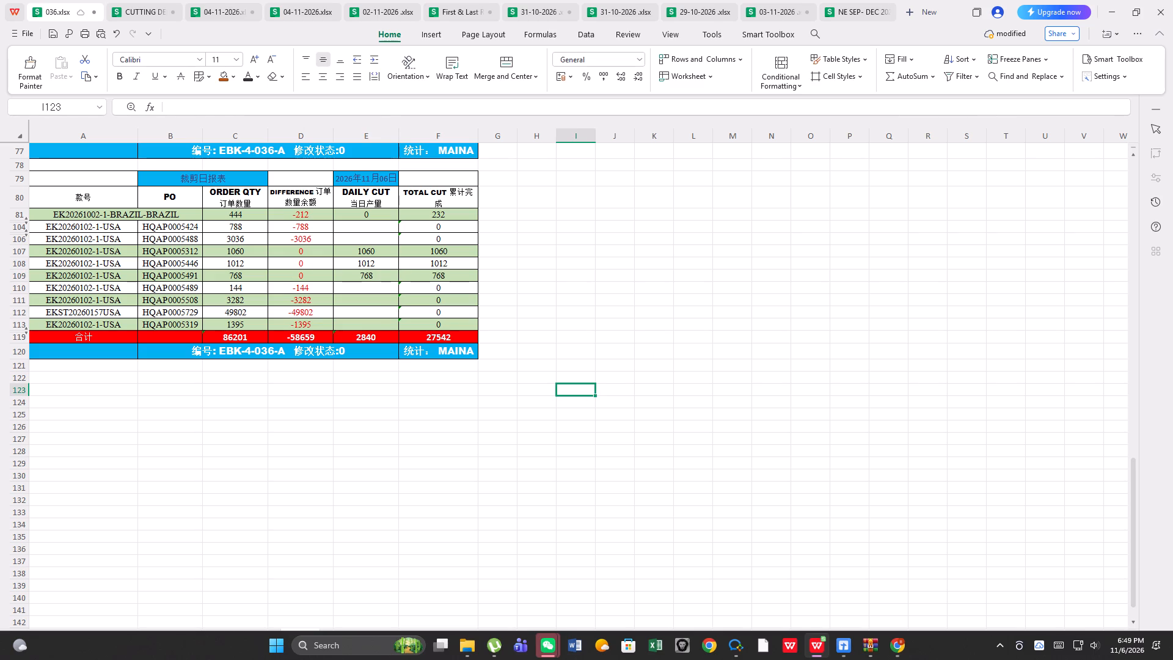
{"action": "left_click", "coordinate": [342, 237]}
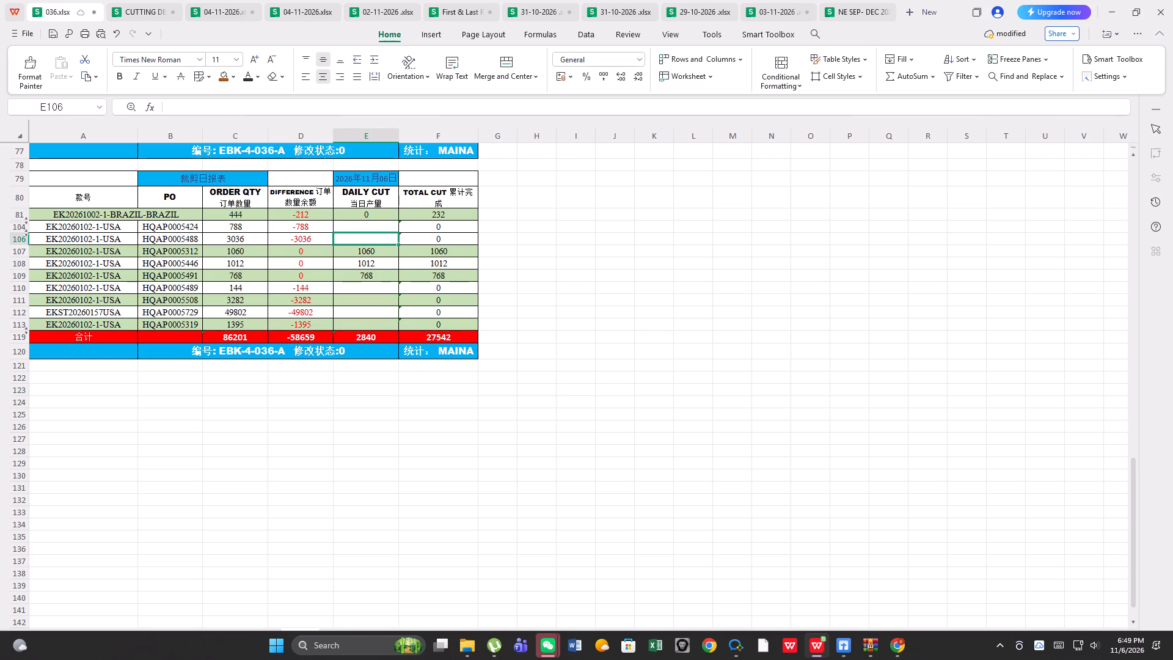
{"action": "type", "text": "2859"}
{"action": "left_click", "coordinate": [563, 315]}
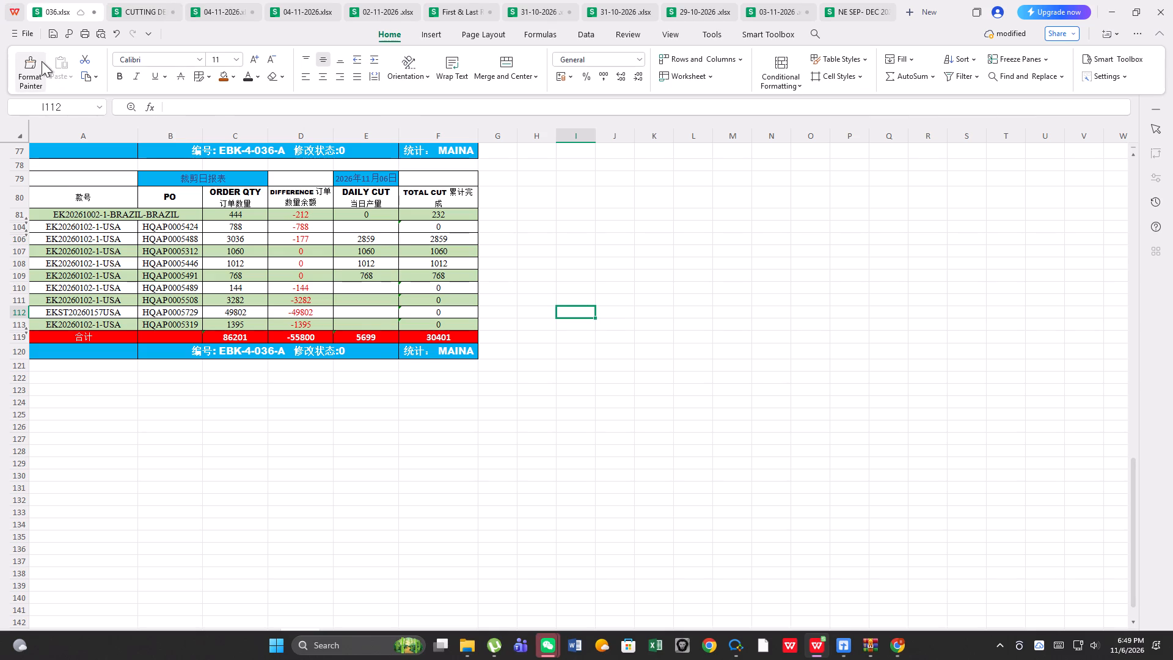
Save the cutting report workbook with the November 6 quantities.
{"action": "left_click", "coordinate": [51, 29]}
Unhide rows 82 to 103, row 105 and rows 114 to 118 of the November 6 block.
{"action": "left_click", "coordinate": [27, 224]}
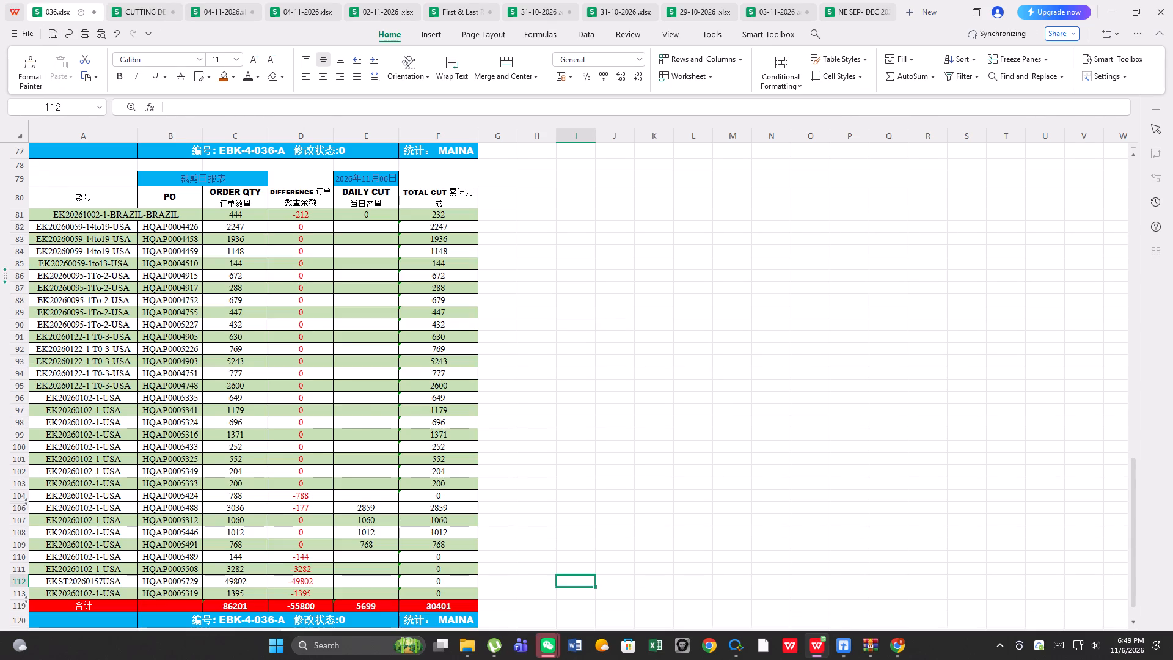
{"action": "scroll", "coordinate": [29, 264], "scroll_direction": "down", "scroll_amount": 8}
{"action": "scroll", "coordinate": [32, 243], "scroll_direction": "up", "scroll_amount": 7}
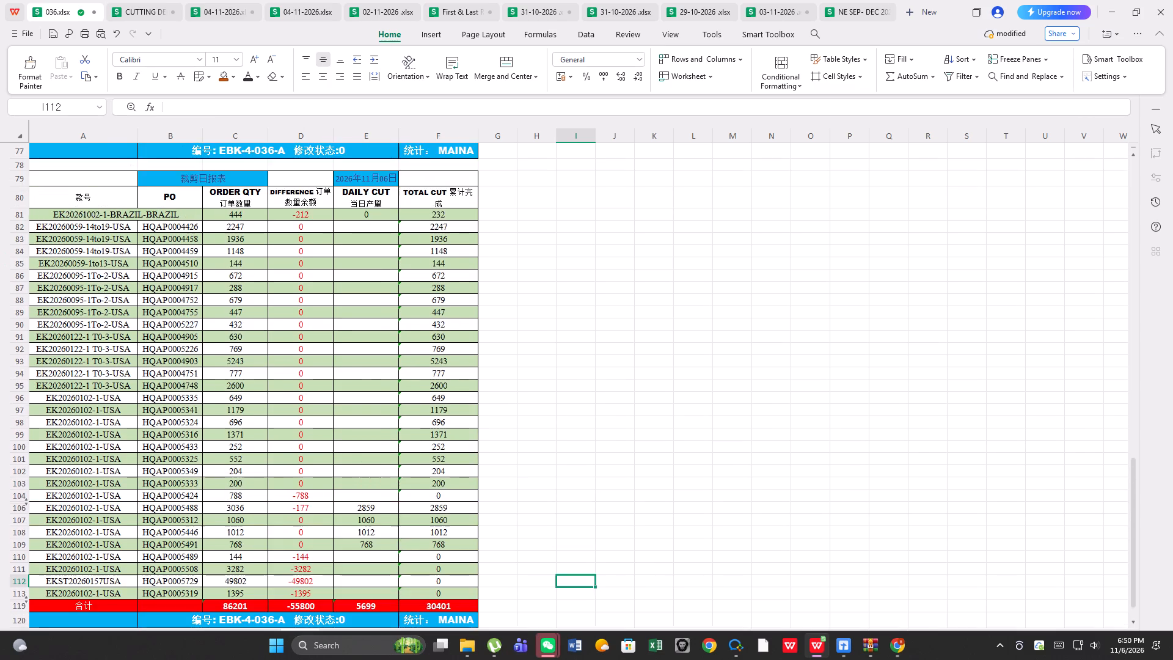
{"action": "scroll", "coordinate": [31, 260], "scroll_direction": "down", "scroll_amount": 8}
{"action": "left_click", "coordinate": [25, 290]}
{"action": "scroll", "coordinate": [32, 306], "scroll_direction": "down", "scroll_amount": 2}
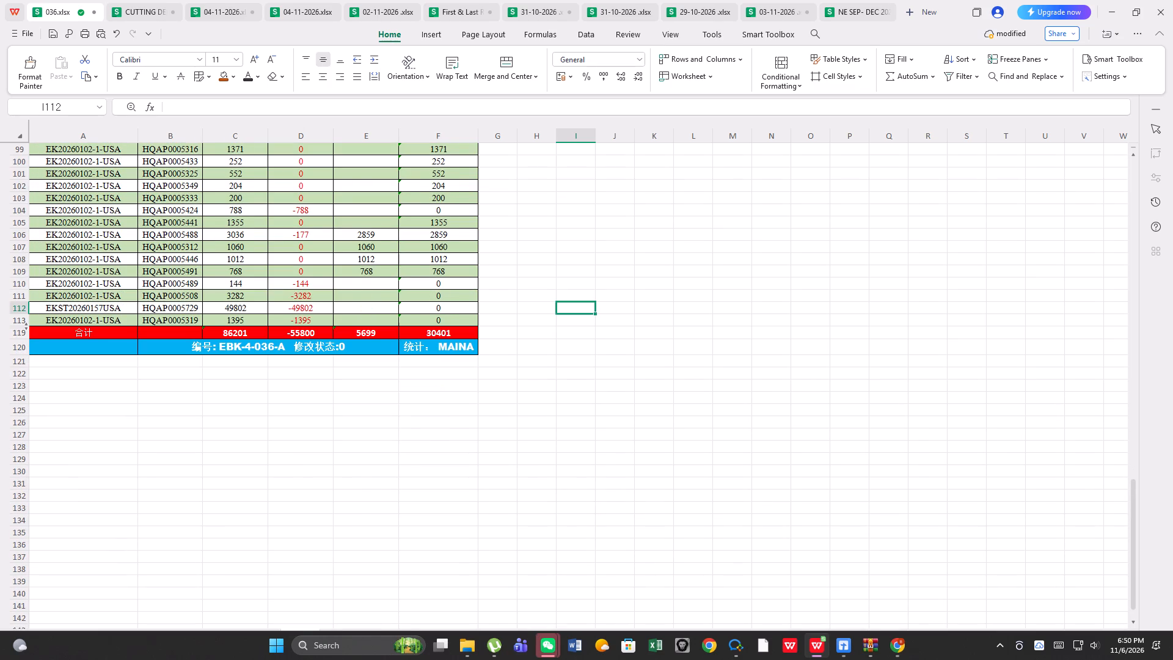
{"action": "left_click", "coordinate": [27, 327]}
Copy the whole November 6 report block, rows 79 to 120, and paste it below starting at row 123.
{"action": "scroll", "coordinate": [63, 318], "scroll_direction": "up", "scroll_amount": 11}
{"action": "left_click_drag", "start_coordinate": [26, 218], "coordinate": [14, 659]}
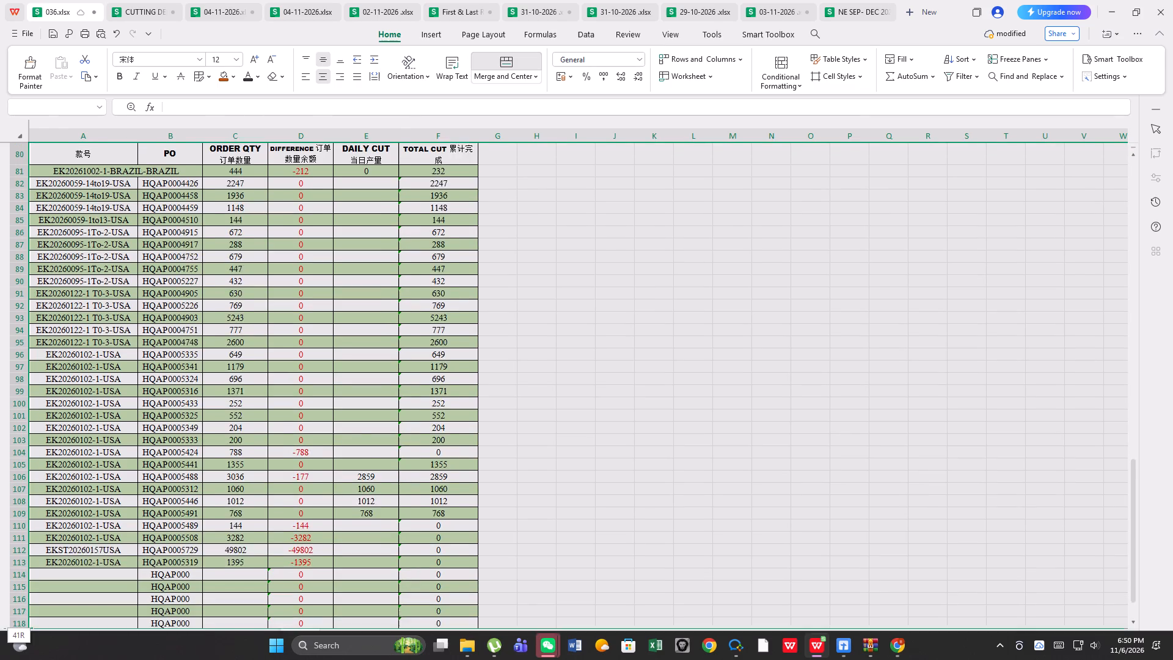
{"action": "left_click_drag", "start_coordinate": [14, 659], "coordinate": [100, 659]}
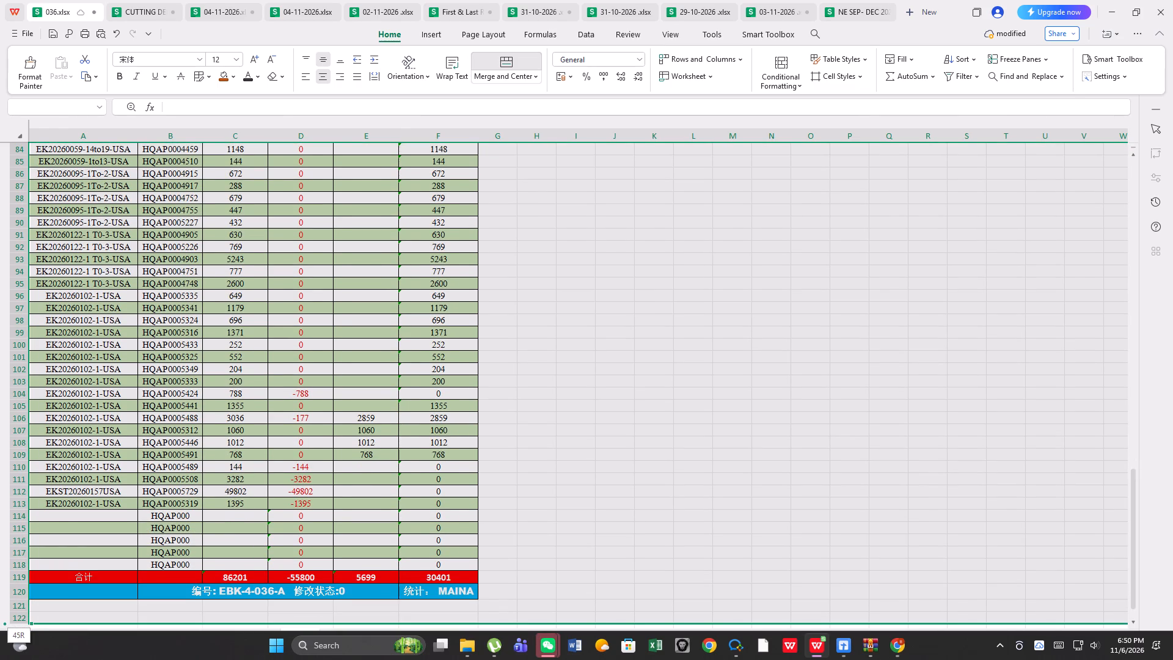
{"action": "left_click_drag", "start_coordinate": [100, 659], "coordinate": [131, 560]}
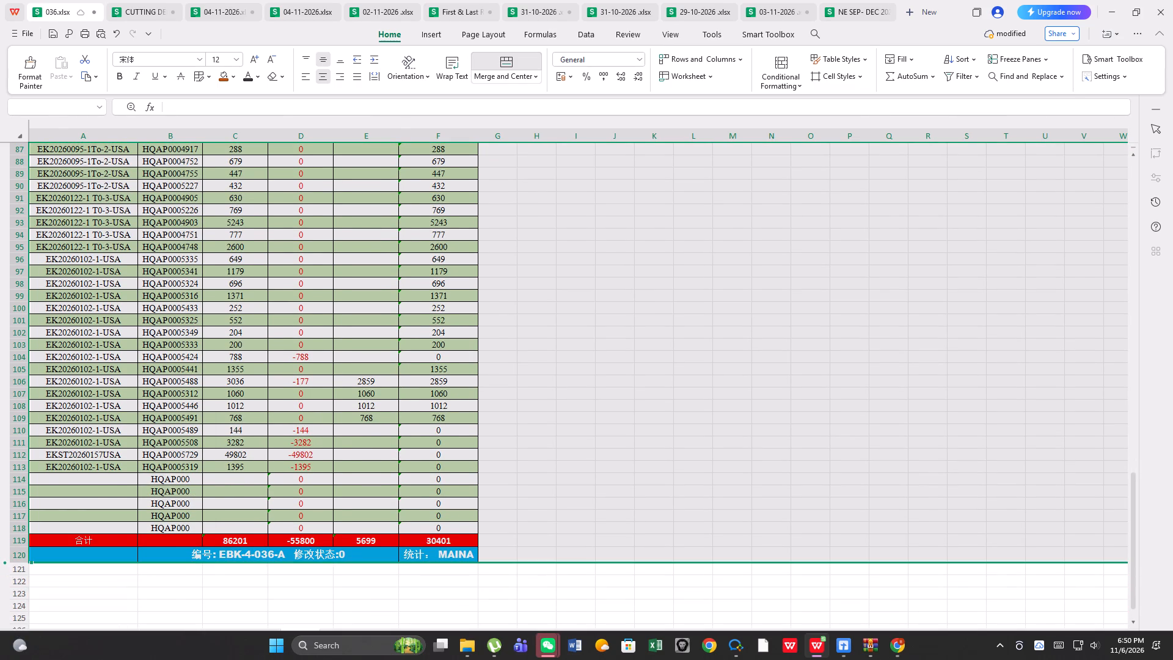
{"action": "right_click", "coordinate": [169, 373]}
{"action": "left_click", "coordinate": [179, 389]}
{"action": "scroll", "coordinate": [169, 365], "scroll_direction": "down", "scroll_amount": 9}
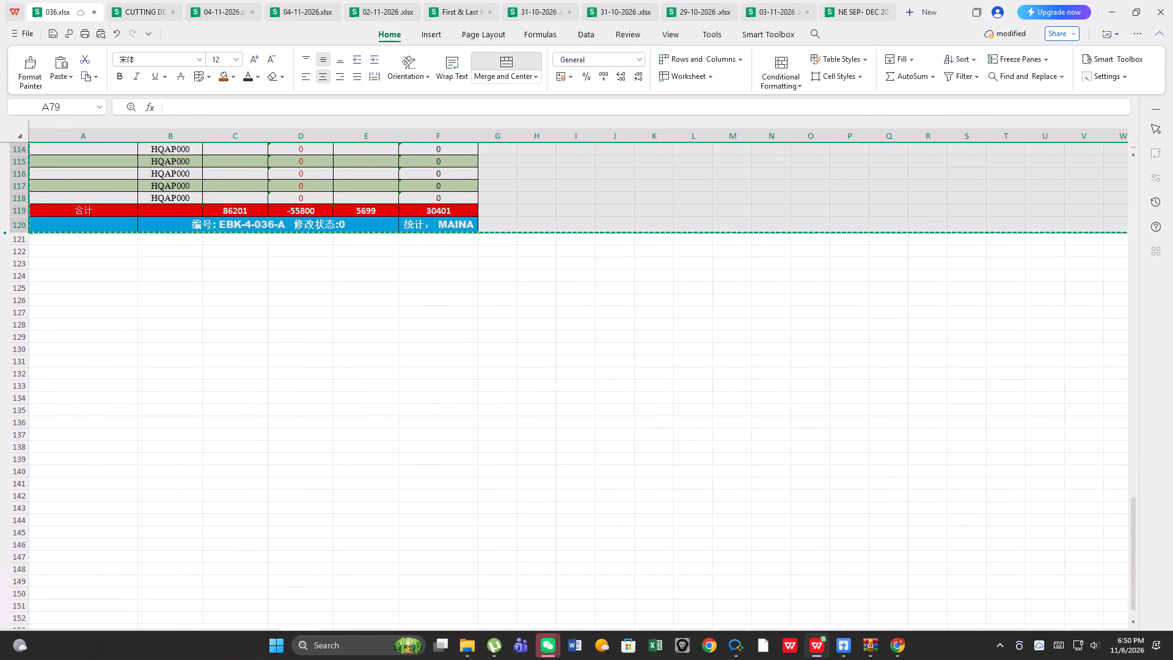
{"action": "left_click", "coordinate": [14, 263]}
{"action": "right_click", "coordinate": [14, 263]}
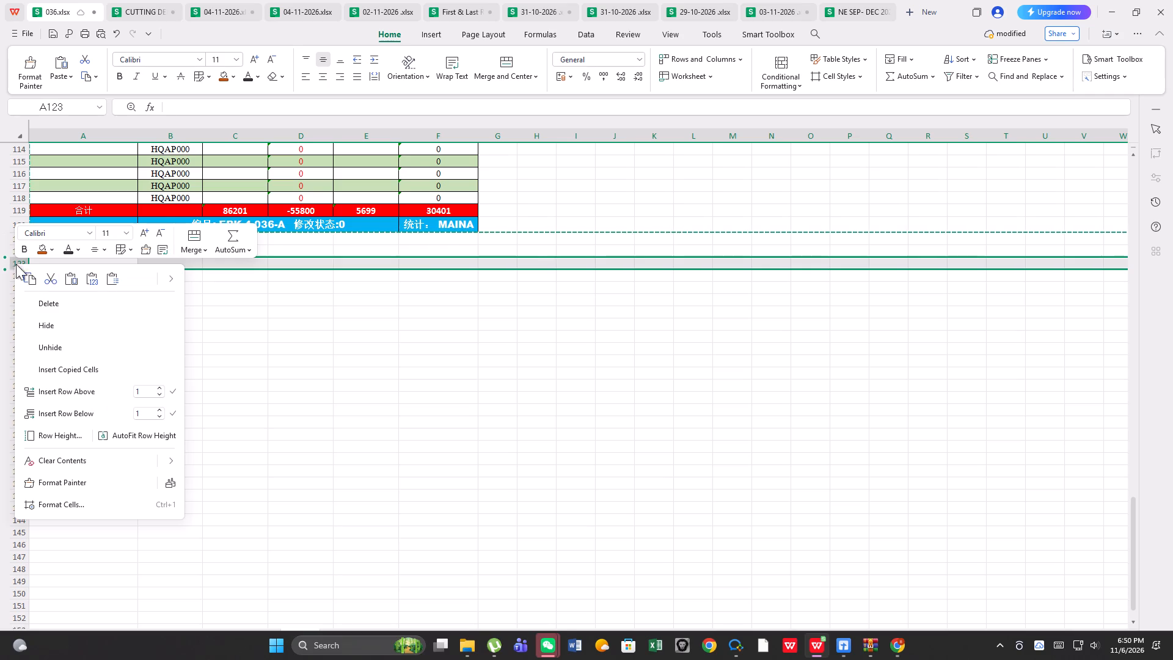
{"action": "left_click", "coordinate": [65, 281]}
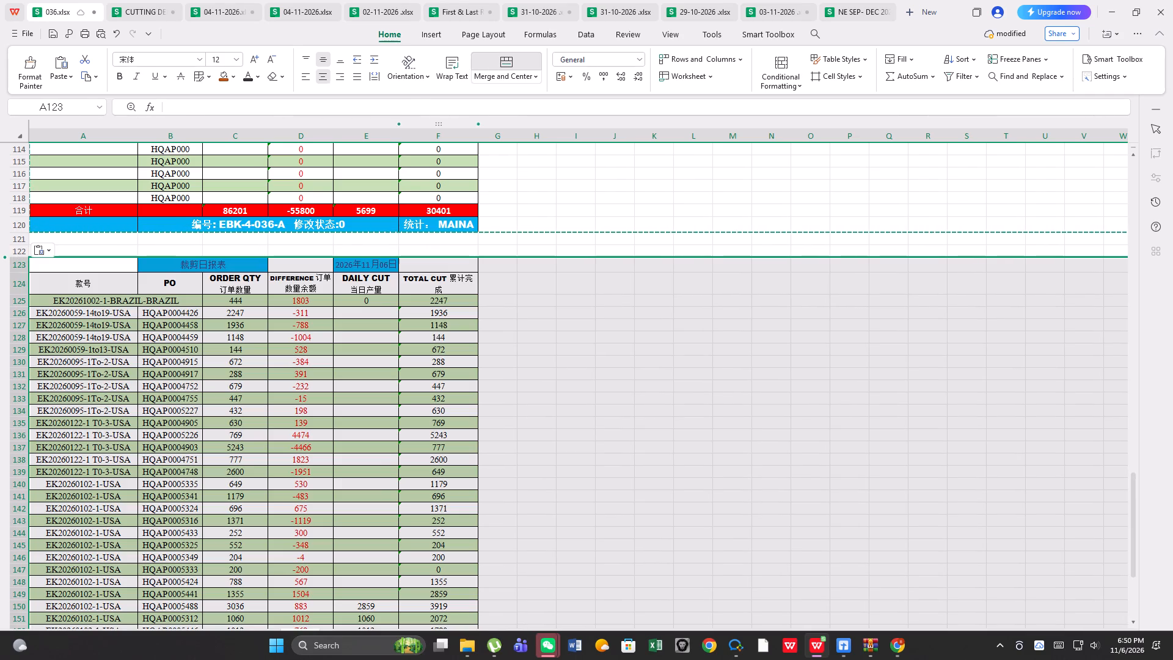
{"action": "left_click", "coordinate": [518, 309]}
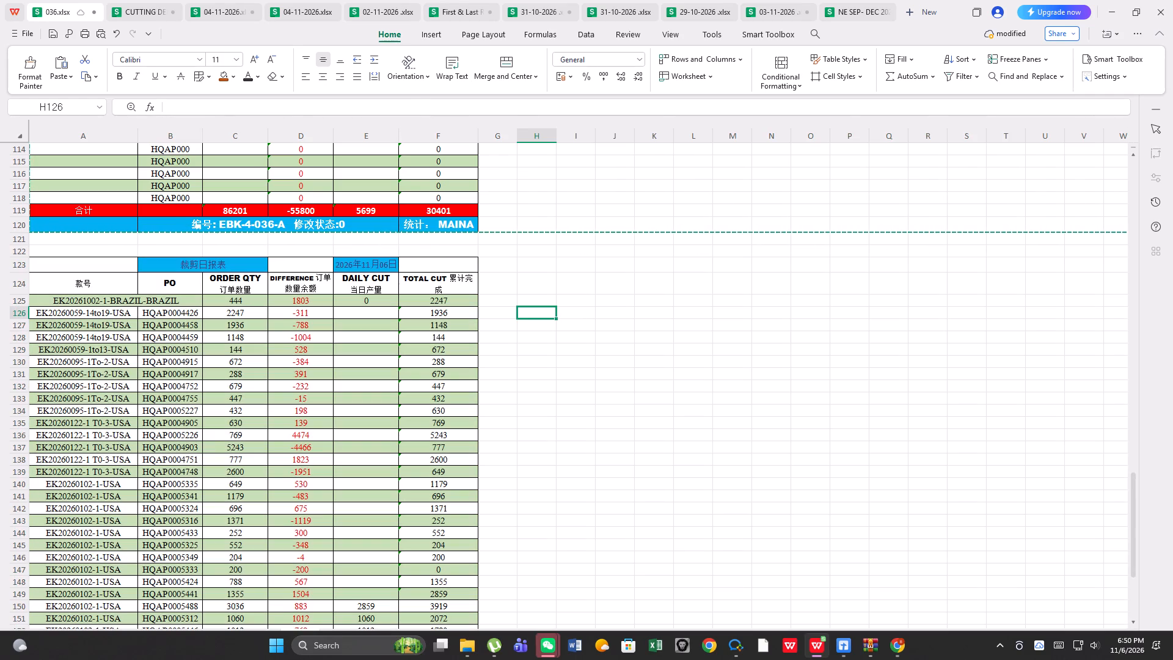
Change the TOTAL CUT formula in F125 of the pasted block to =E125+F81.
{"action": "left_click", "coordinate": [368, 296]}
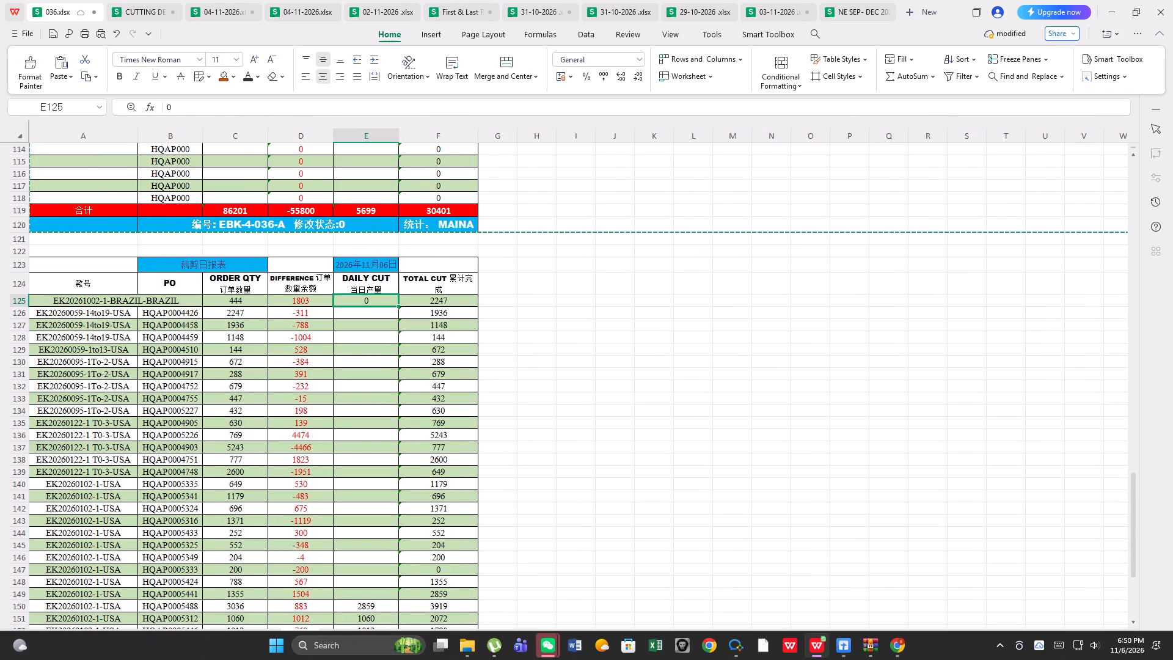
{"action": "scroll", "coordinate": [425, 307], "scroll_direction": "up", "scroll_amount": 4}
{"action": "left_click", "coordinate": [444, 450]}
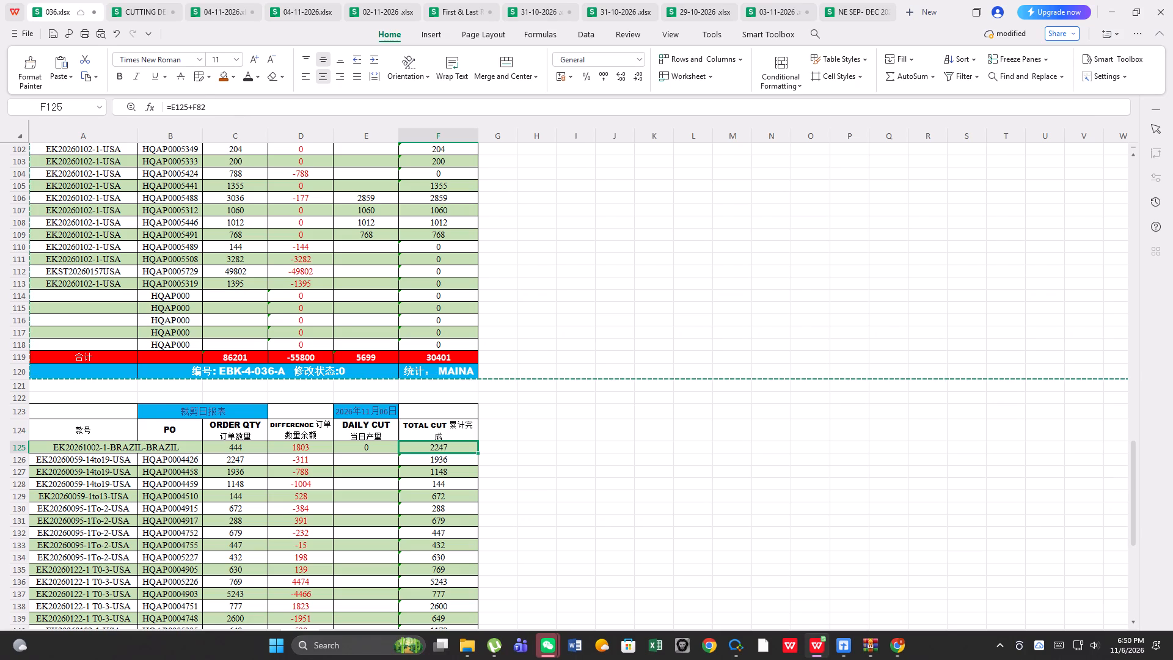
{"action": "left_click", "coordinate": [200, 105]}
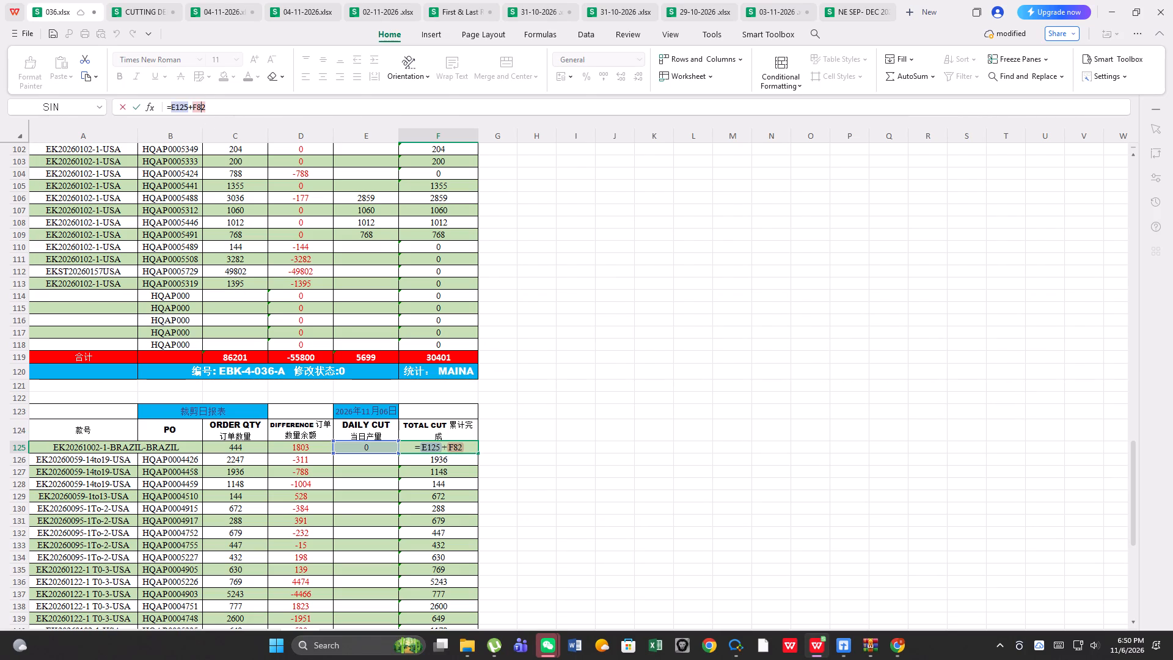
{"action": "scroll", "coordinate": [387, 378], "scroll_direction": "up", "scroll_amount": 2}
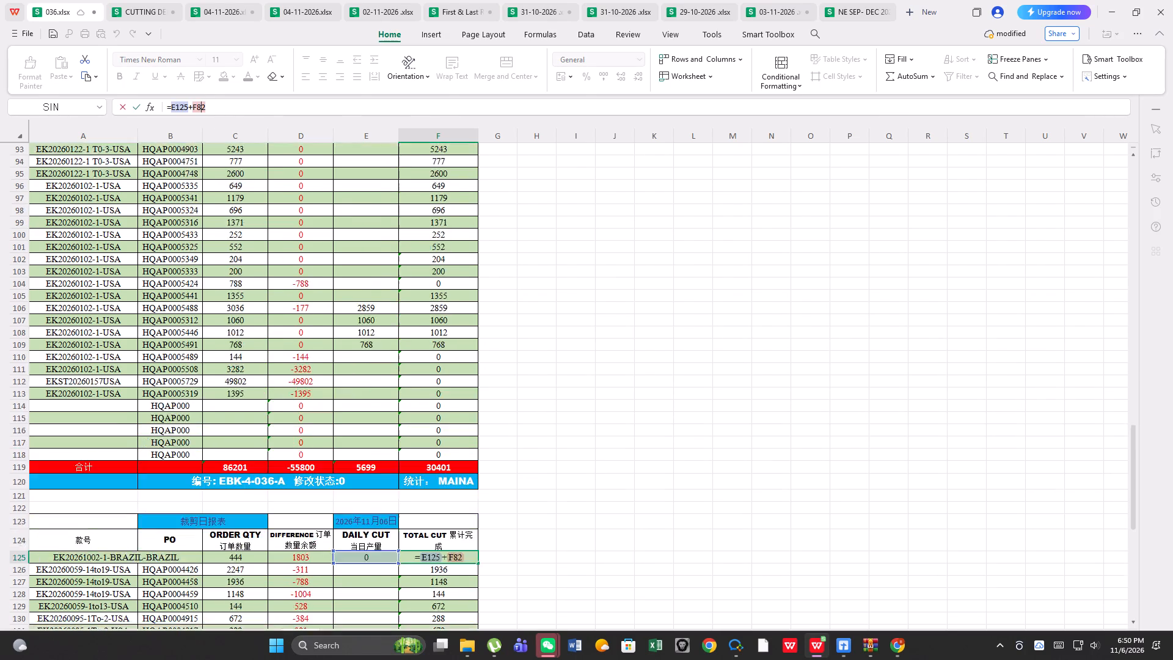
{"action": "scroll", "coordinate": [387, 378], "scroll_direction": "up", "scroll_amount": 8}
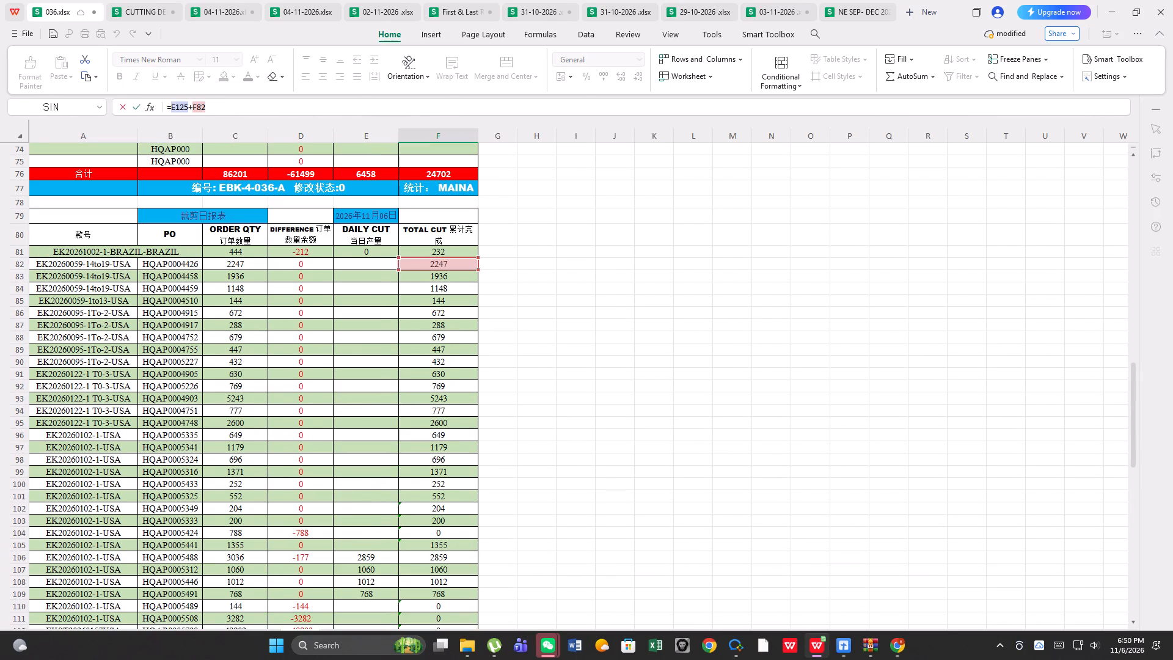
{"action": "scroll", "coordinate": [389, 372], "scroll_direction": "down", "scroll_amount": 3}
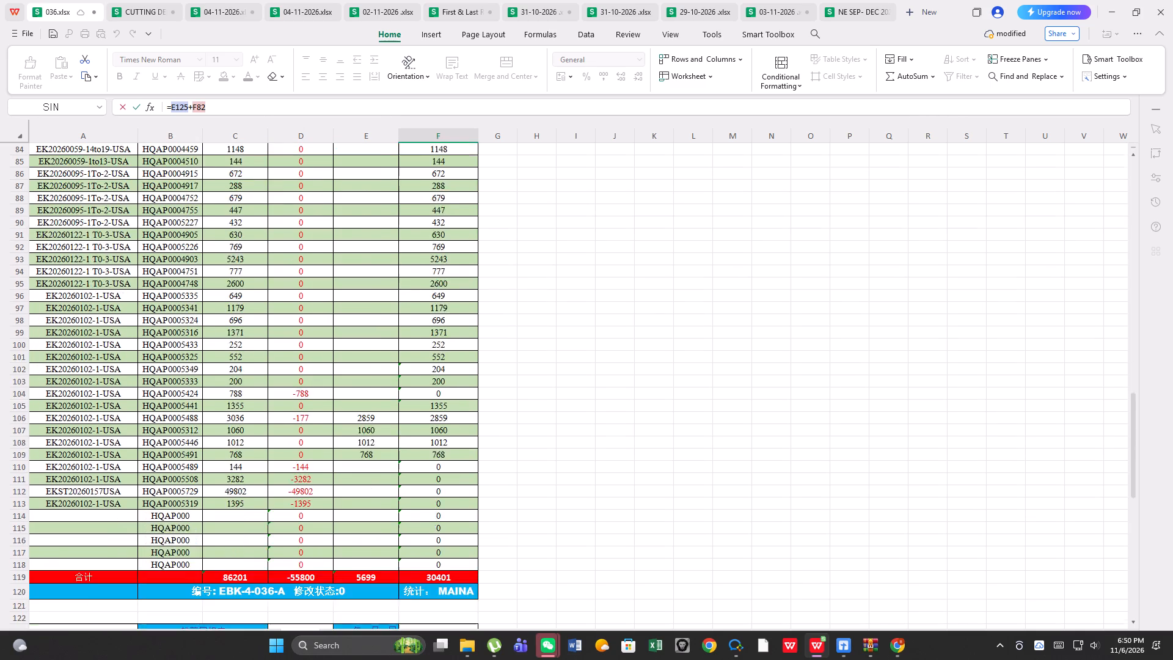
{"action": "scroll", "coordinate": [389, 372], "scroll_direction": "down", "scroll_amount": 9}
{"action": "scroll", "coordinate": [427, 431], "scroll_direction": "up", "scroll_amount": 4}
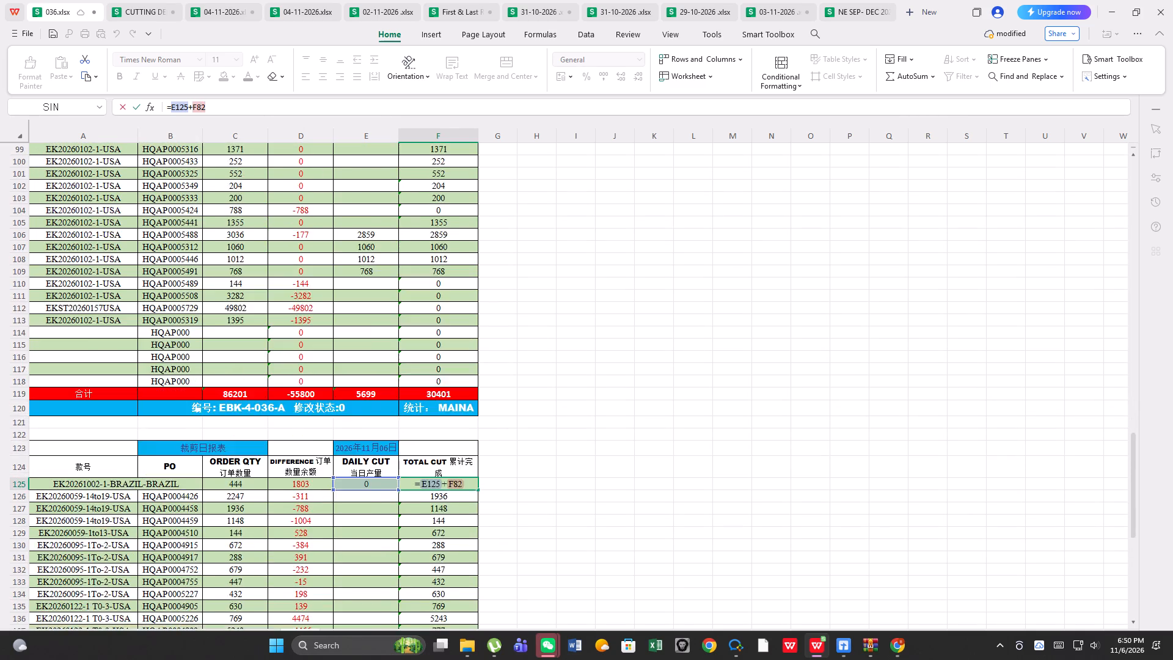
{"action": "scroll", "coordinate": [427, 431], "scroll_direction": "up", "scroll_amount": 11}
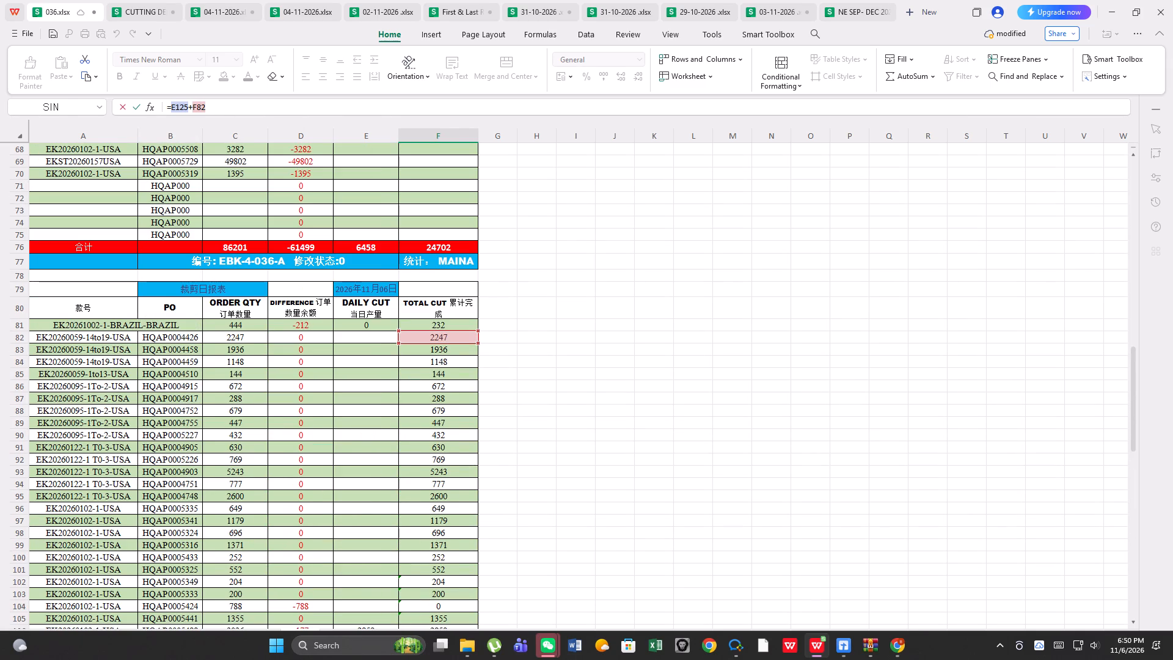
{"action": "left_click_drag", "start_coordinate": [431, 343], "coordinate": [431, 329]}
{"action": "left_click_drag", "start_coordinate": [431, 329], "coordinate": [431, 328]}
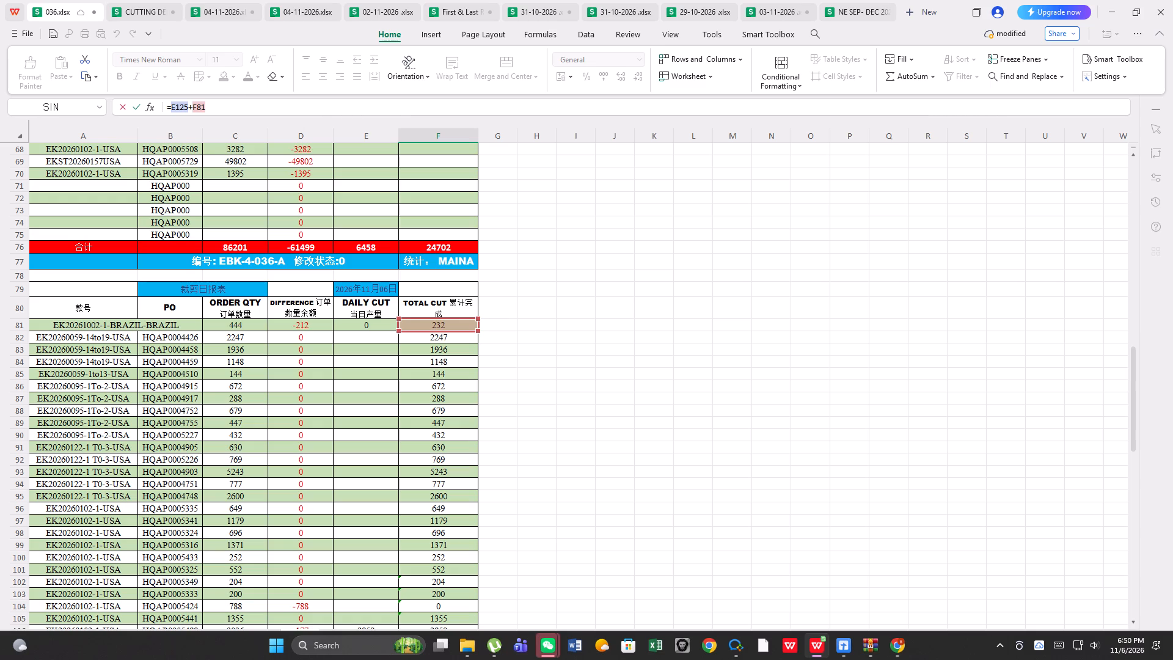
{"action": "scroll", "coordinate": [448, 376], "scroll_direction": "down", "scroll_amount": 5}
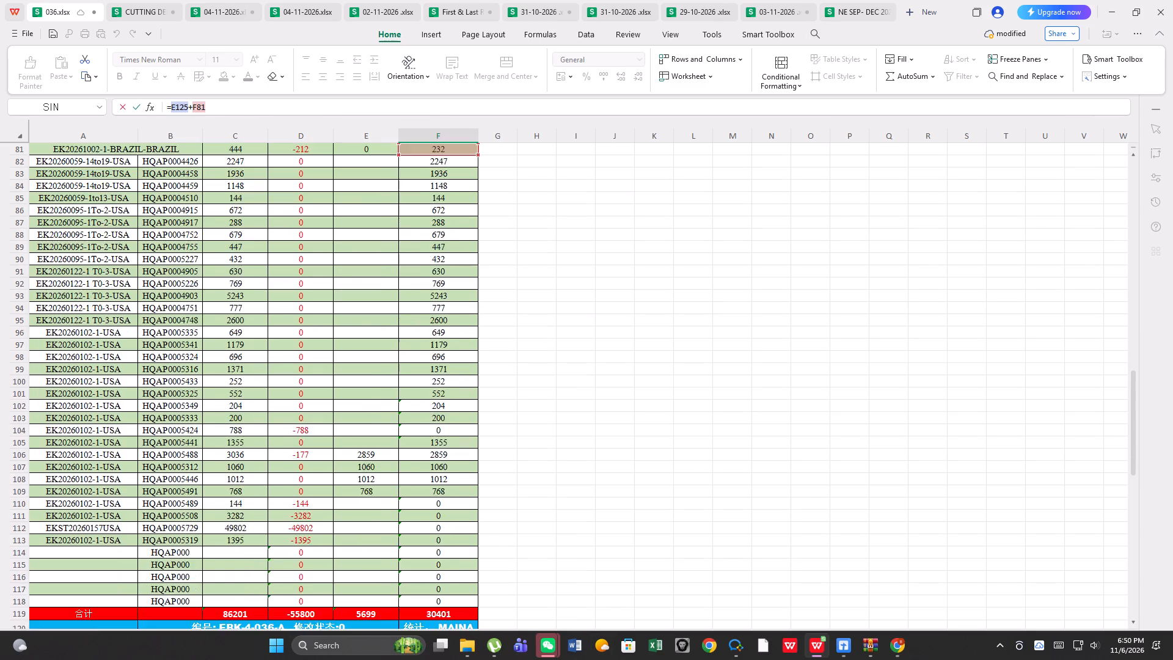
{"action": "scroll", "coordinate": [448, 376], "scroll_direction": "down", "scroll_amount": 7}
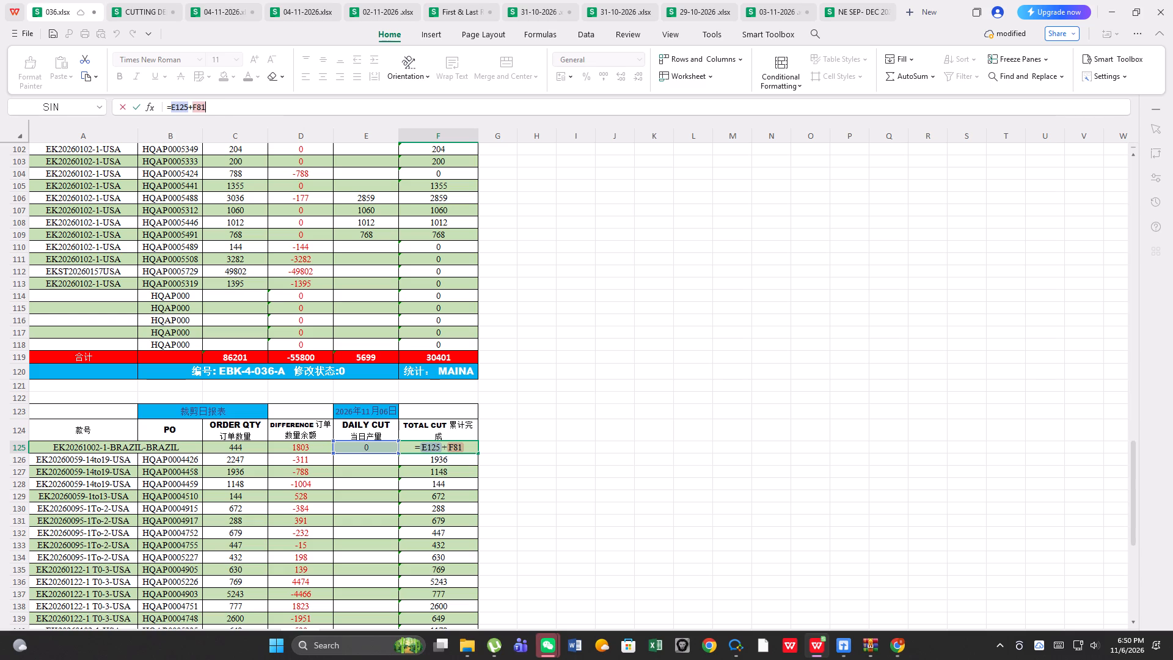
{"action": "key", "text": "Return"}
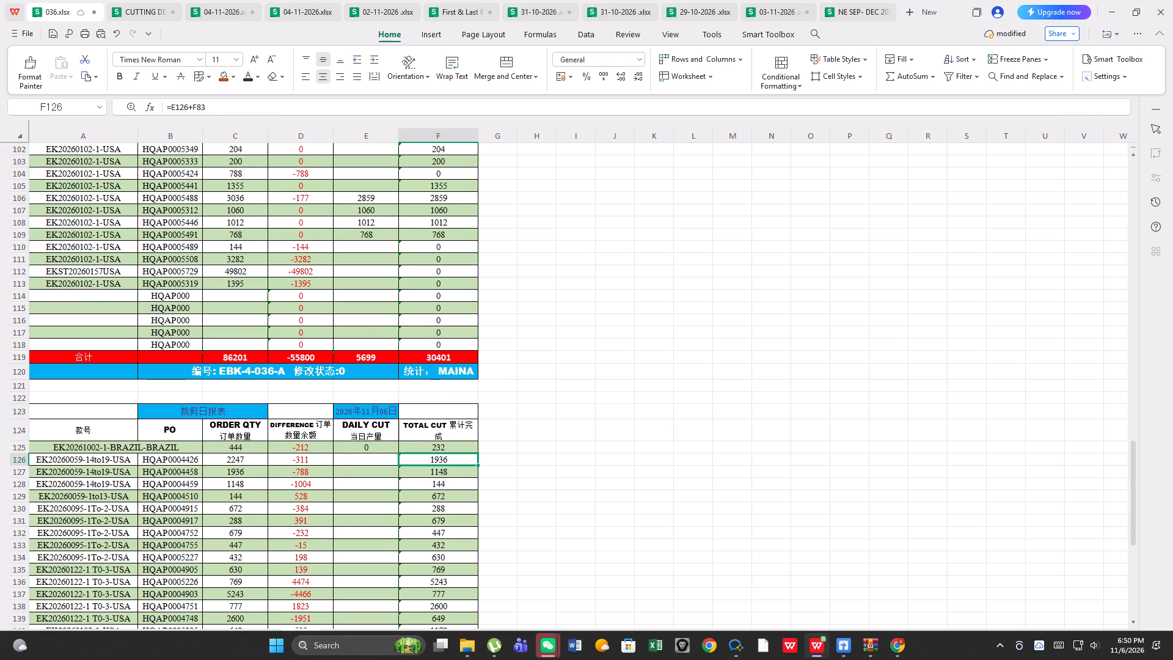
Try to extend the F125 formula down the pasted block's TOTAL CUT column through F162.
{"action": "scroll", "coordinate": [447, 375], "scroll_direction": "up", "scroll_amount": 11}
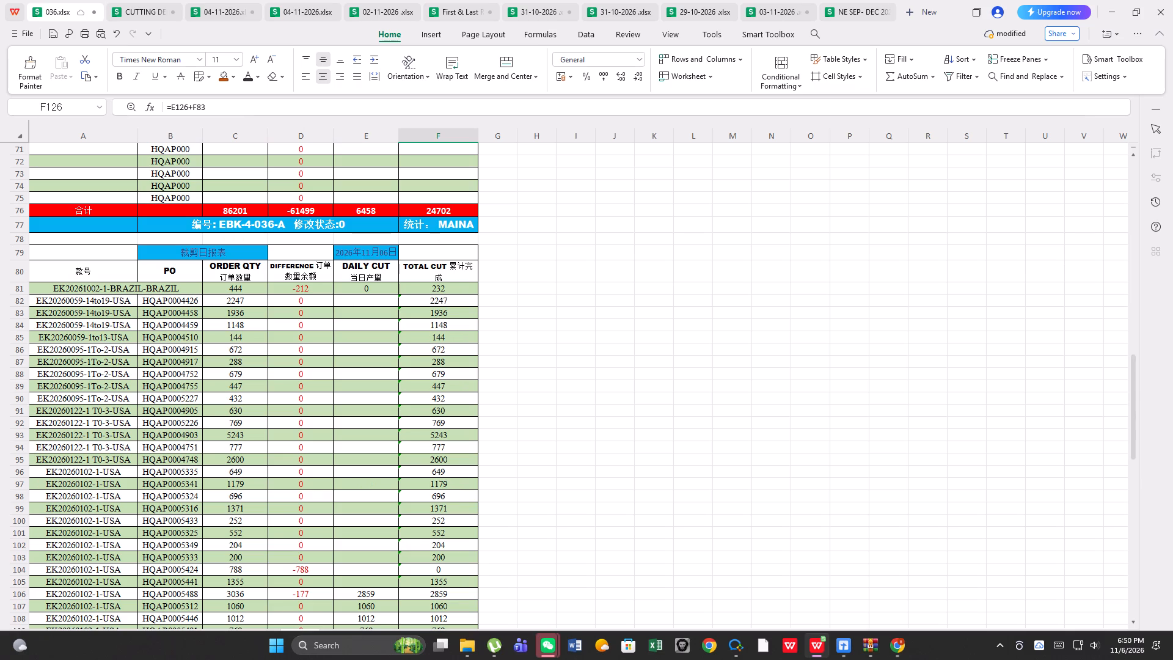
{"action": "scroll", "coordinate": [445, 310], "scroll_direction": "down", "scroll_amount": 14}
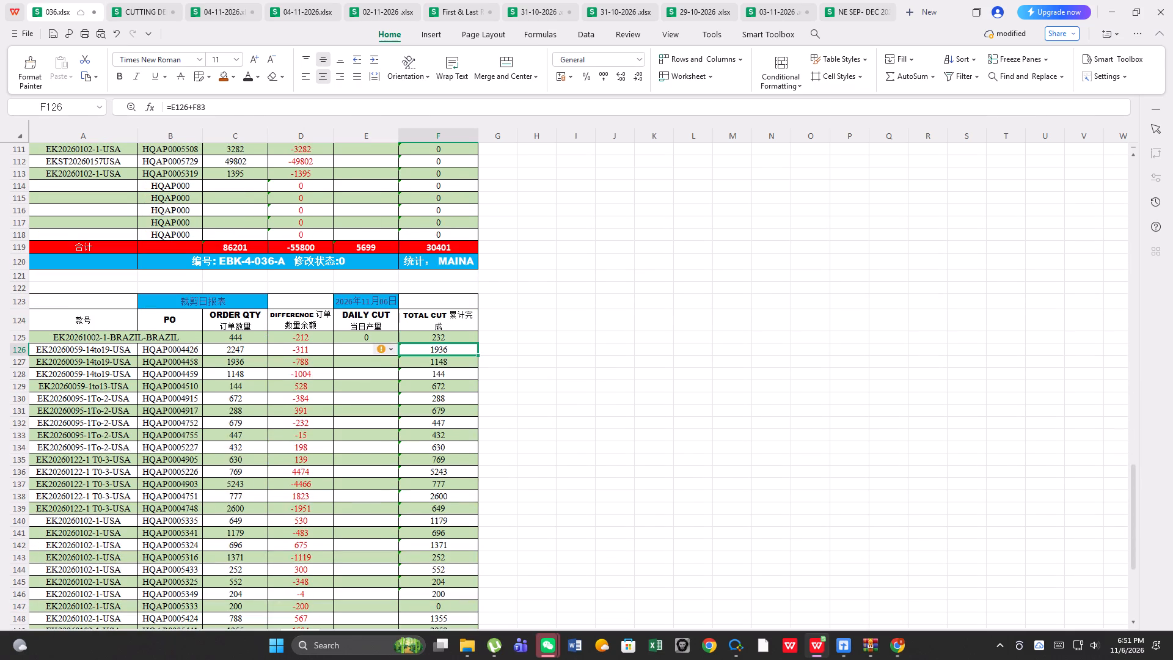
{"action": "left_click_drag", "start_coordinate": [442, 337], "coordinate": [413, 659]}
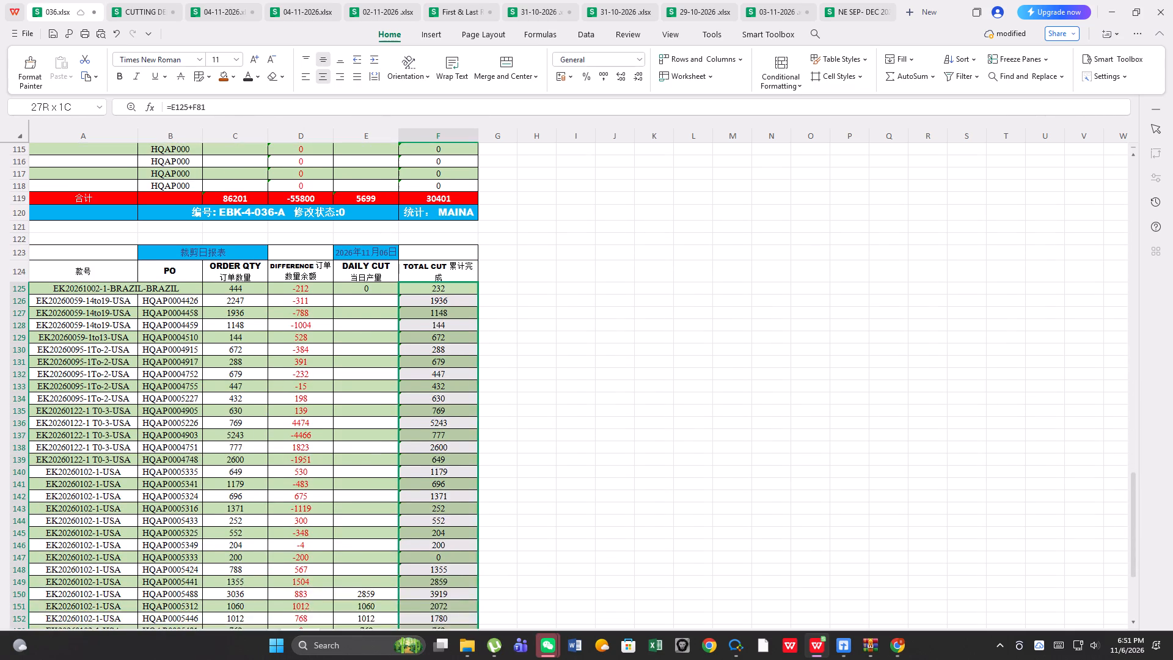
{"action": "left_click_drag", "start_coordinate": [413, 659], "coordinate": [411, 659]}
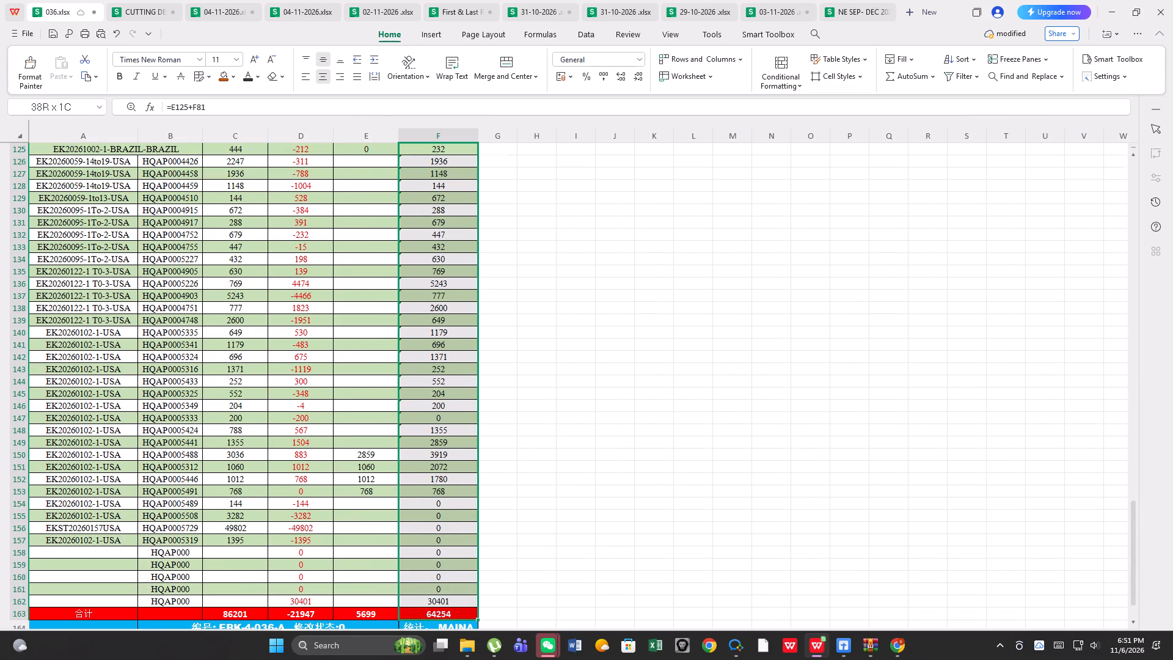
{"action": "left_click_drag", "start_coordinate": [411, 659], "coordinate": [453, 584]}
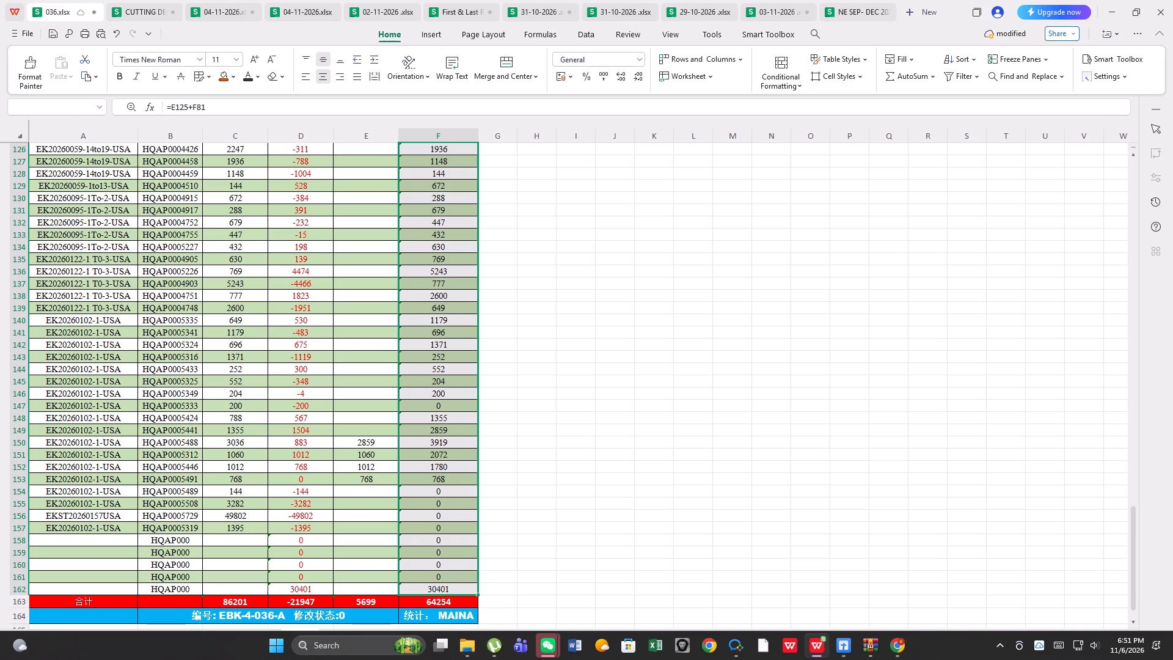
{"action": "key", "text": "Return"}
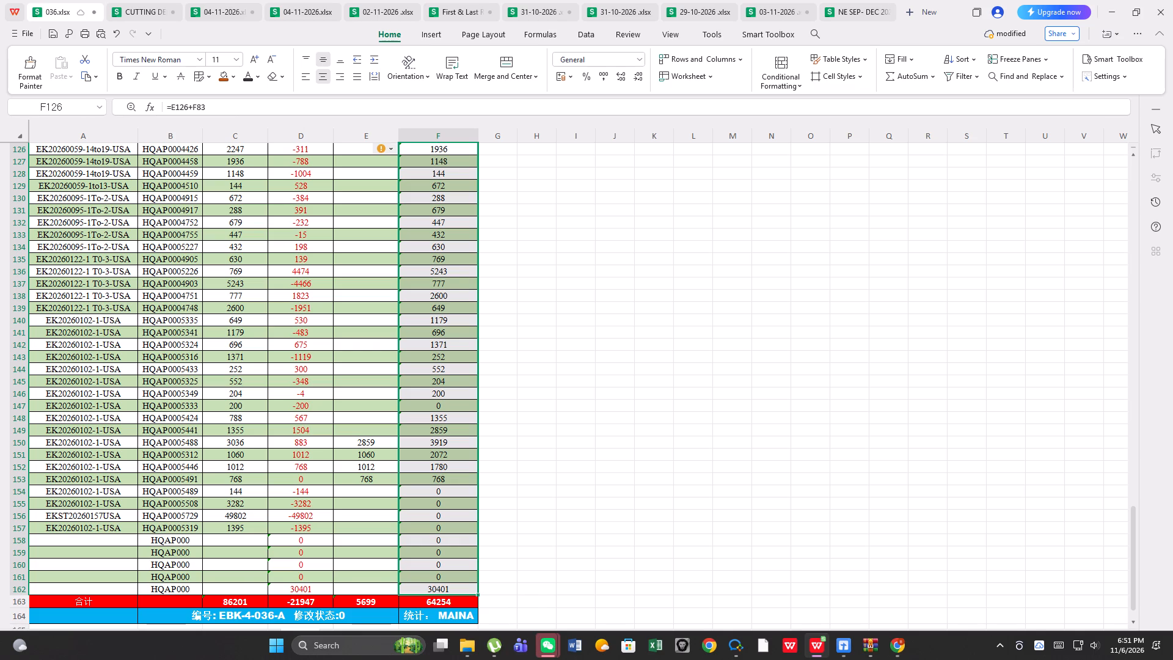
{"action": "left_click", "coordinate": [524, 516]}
Undo the F125 formula change and the paste of the report block at row 123.
{"action": "scroll", "coordinate": [528, 528], "scroll_direction": "up", "scroll_amount": 8}
{"action": "scroll", "coordinate": [494, 485], "scroll_direction": "up", "scroll_amount": 5}
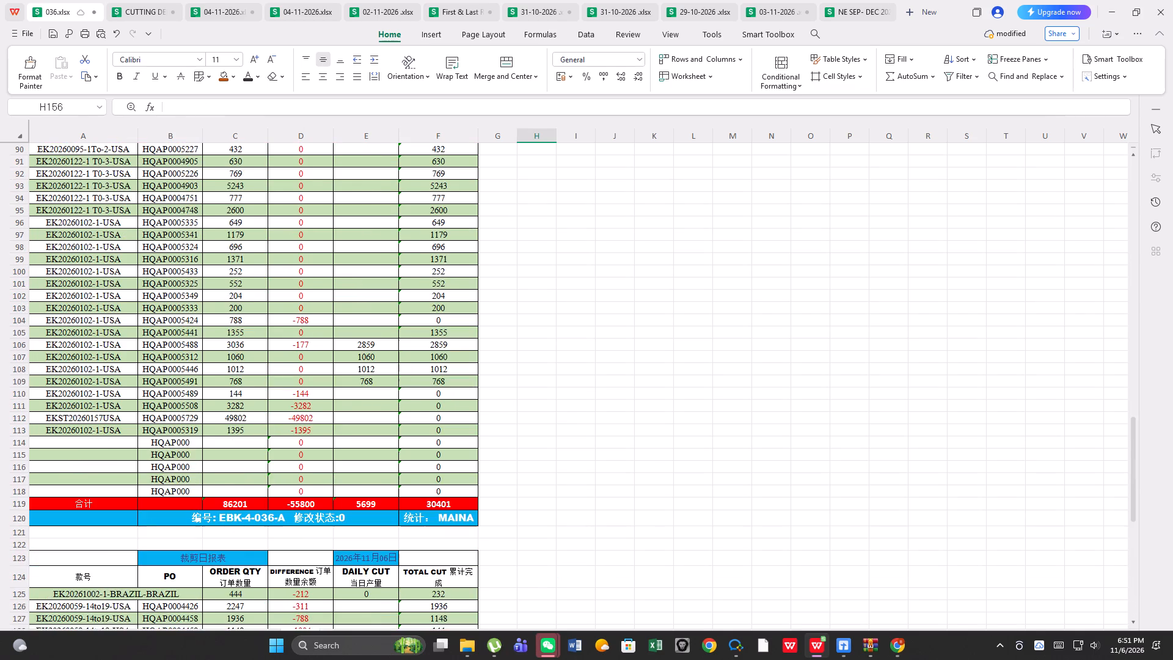
{"action": "scroll", "coordinate": [494, 485], "scroll_direction": "up", "scroll_amount": 4}
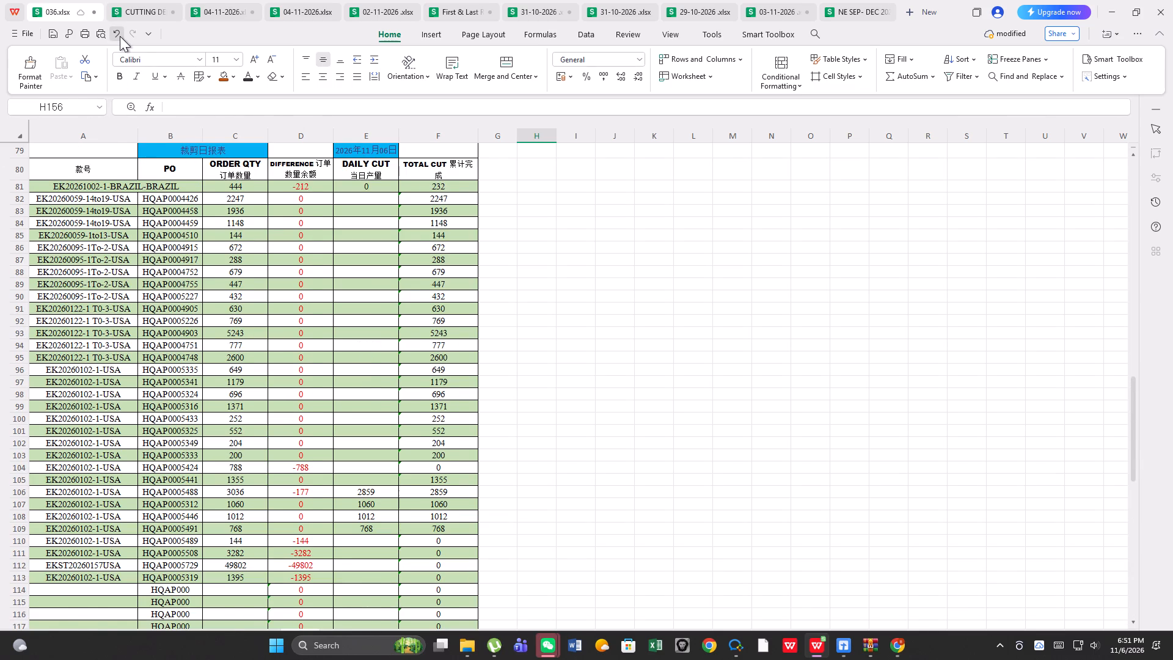
{"action": "left_click", "coordinate": [120, 36]}
{"action": "left_click", "coordinate": [120, 36]}
Hide the unused placeholder rows 114 to 118 of the November 6 block.
{"action": "scroll", "coordinate": [202, 152], "scroll_direction": "down", "scroll_amount": 5}
{"action": "scroll", "coordinate": [259, 222], "scroll_direction": "up", "scroll_amount": 2}
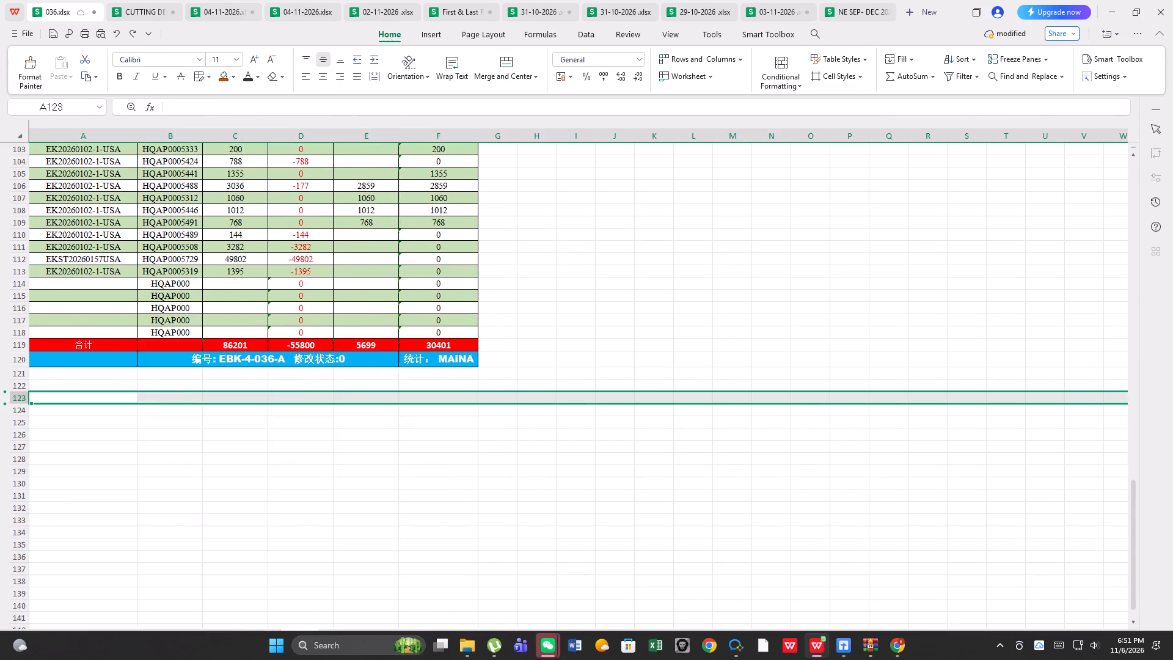
{"action": "scroll", "coordinate": [261, 222], "scroll_direction": "up", "scroll_amount": 20}
{"action": "scroll", "coordinate": [261, 222], "scroll_direction": "up", "scroll_amount": 4}
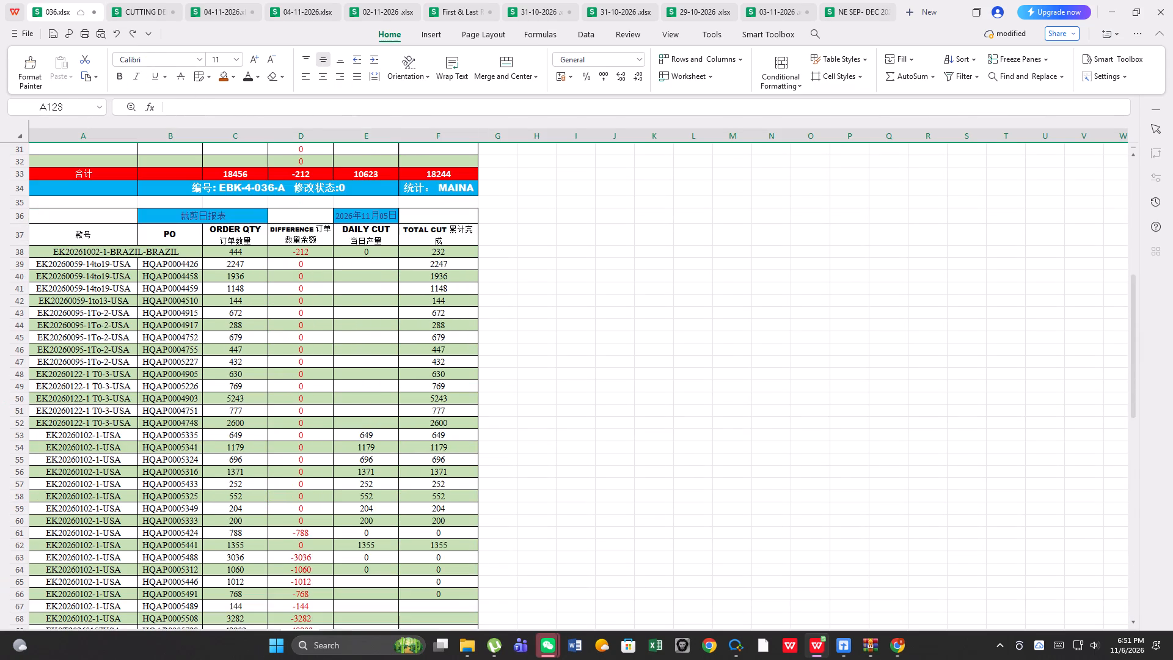
{"action": "scroll", "coordinate": [261, 226], "scroll_direction": "down", "scroll_amount": 20}
{"action": "scroll", "coordinate": [261, 226], "scroll_direction": "down", "scroll_amount": 1}
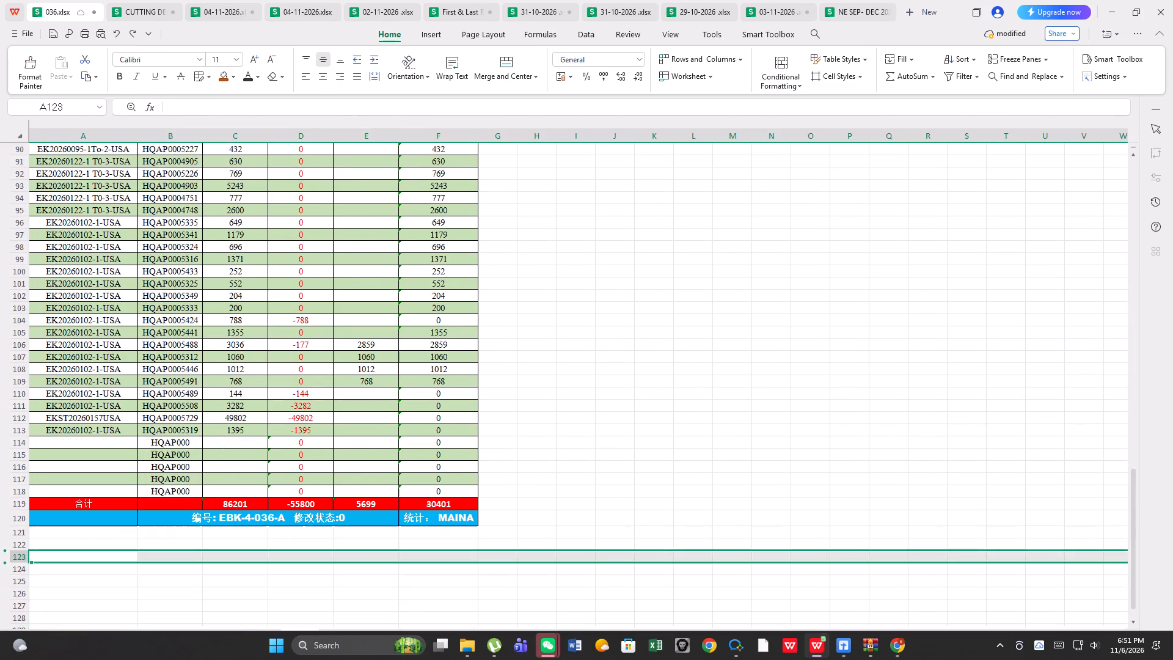
{"action": "left_click", "coordinate": [573, 339]}
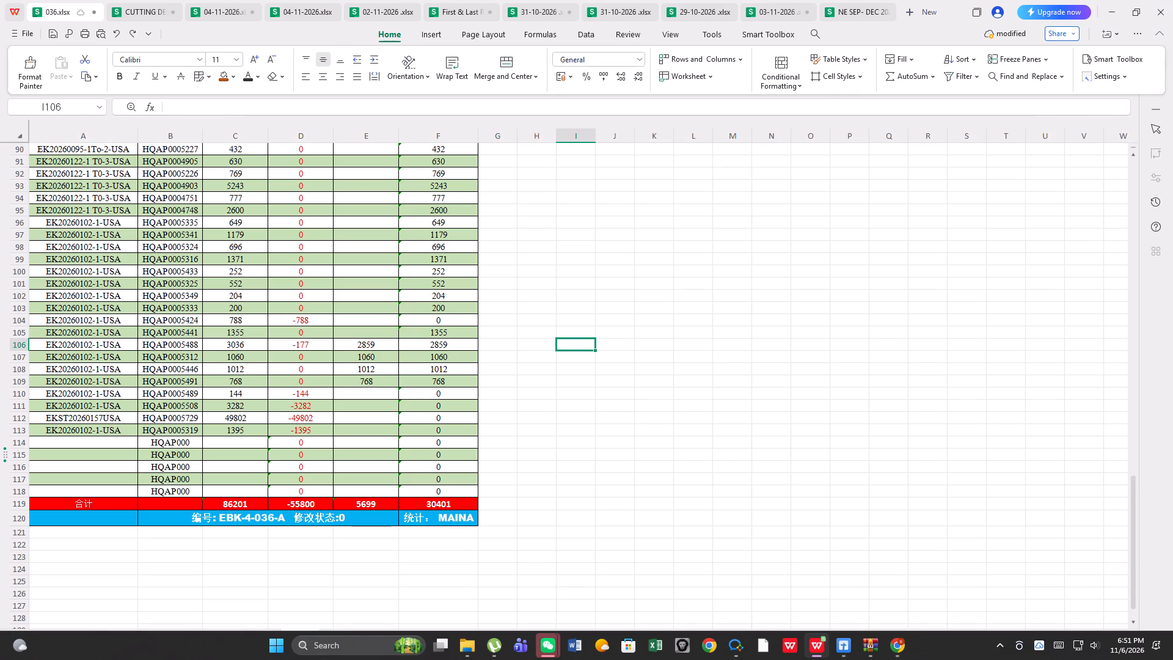
{"action": "left_click_drag", "start_coordinate": [22, 440], "coordinate": [26, 474]}
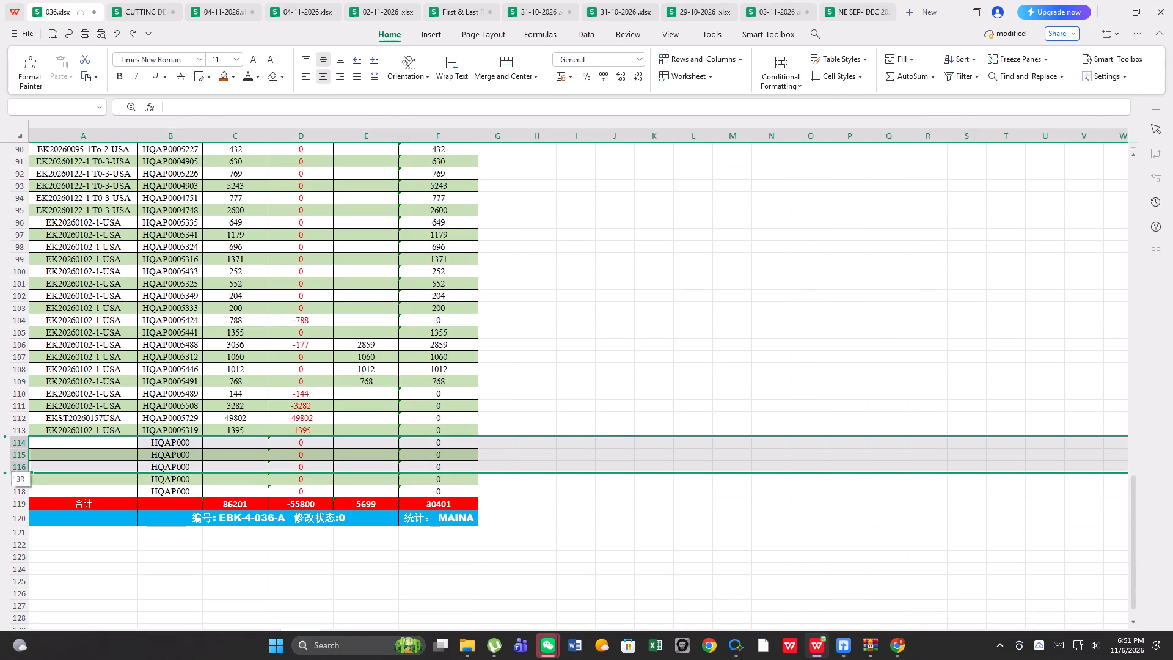
{"action": "left_click_drag", "start_coordinate": [26, 474], "coordinate": [30, 488]}
{"action": "right_click", "coordinate": [56, 462]}
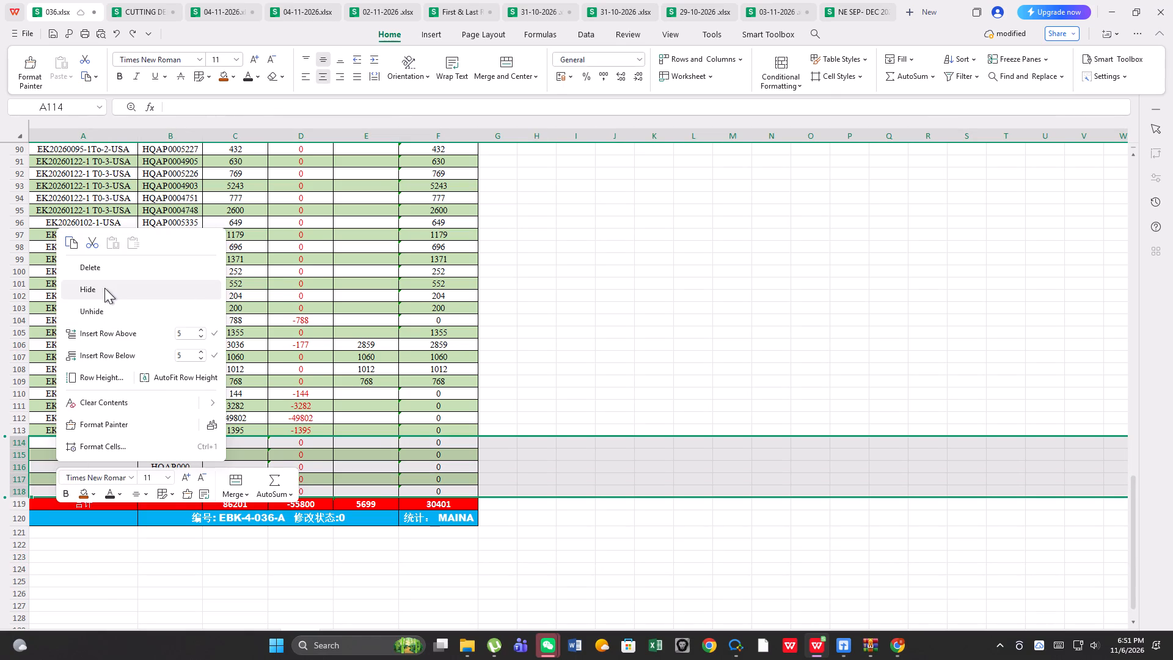
{"action": "left_click", "coordinate": [104, 288]}
Hide the order rows 82 to 103 of the November 6 block.
{"action": "scroll", "coordinate": [201, 408], "scroll_direction": "up", "scroll_amount": 5}
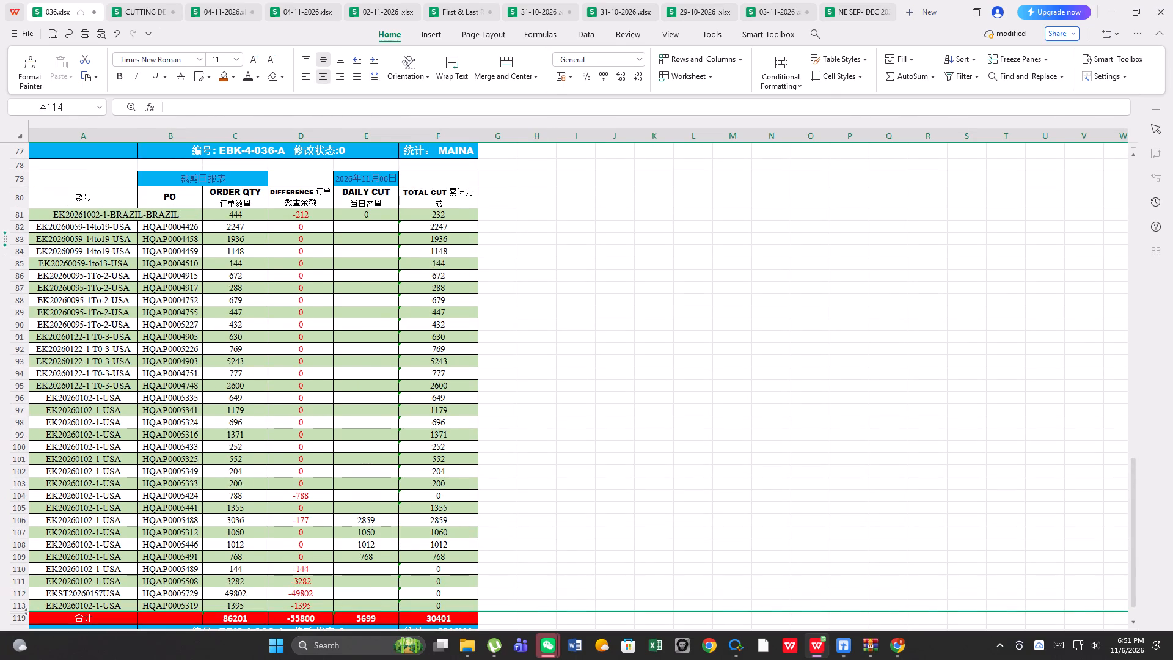
{"action": "left_click_drag", "start_coordinate": [12, 226], "coordinate": [37, 475]}
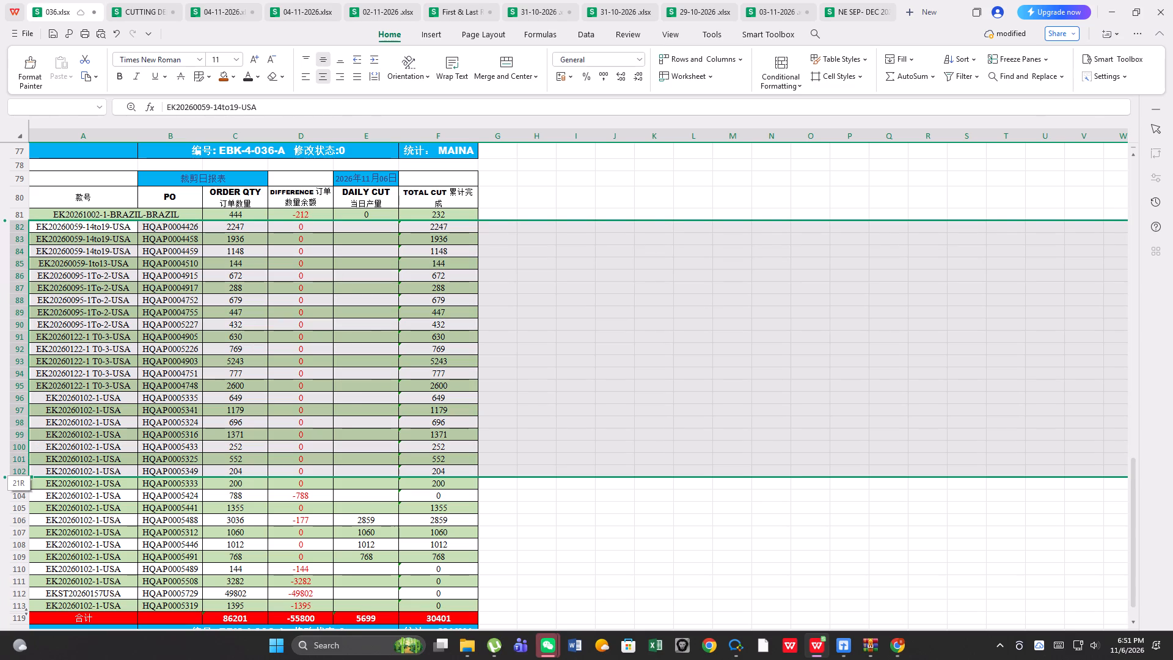
{"action": "left_click_drag", "start_coordinate": [37, 475], "coordinate": [36, 489]}
{"action": "right_click", "coordinate": [117, 369]}
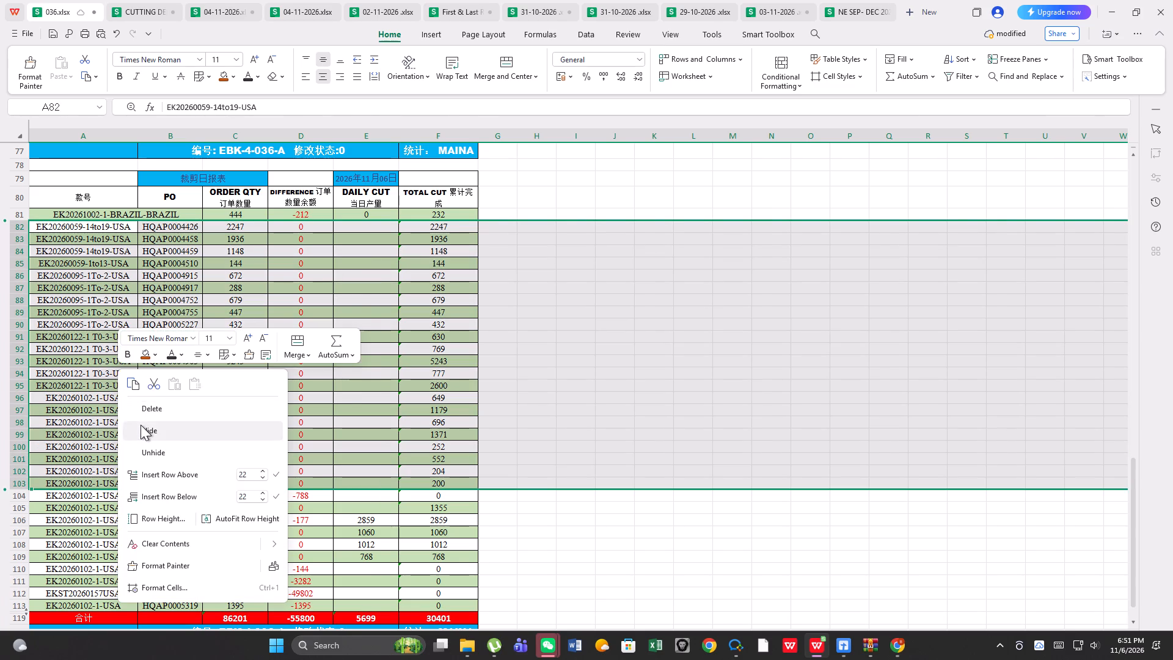
{"action": "left_click", "coordinate": [141, 425]}
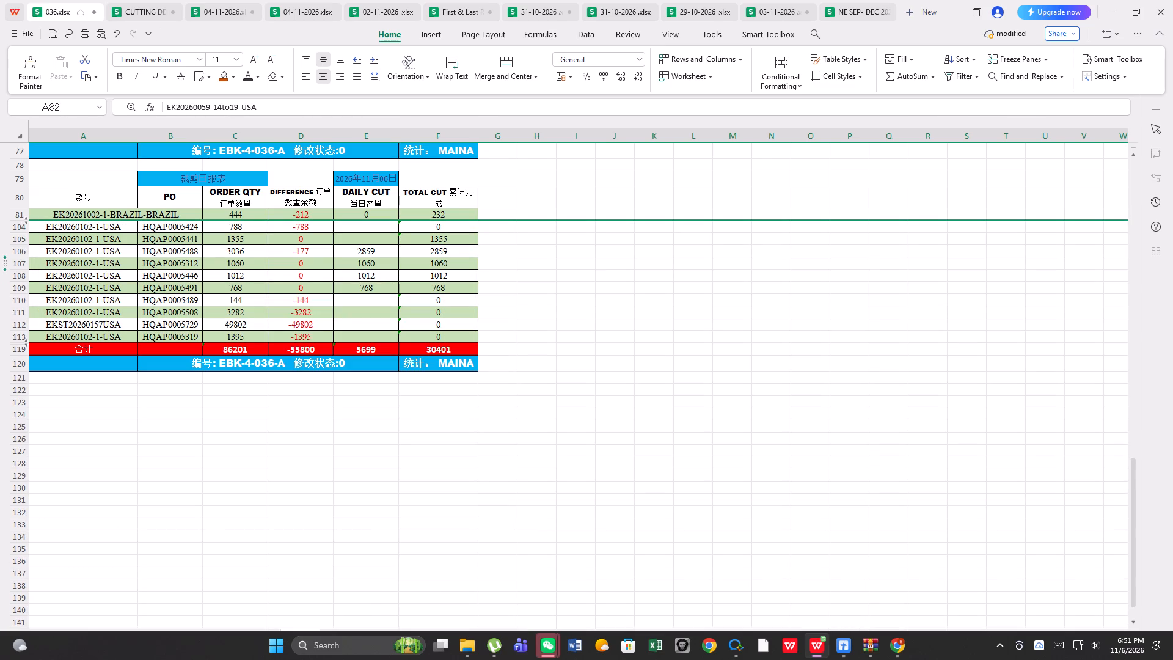
Save the cutting report workbook with the rows hidden in the November 6 block.
{"action": "left_click_drag", "start_coordinate": [23, 263], "coordinate": [23, 280]}
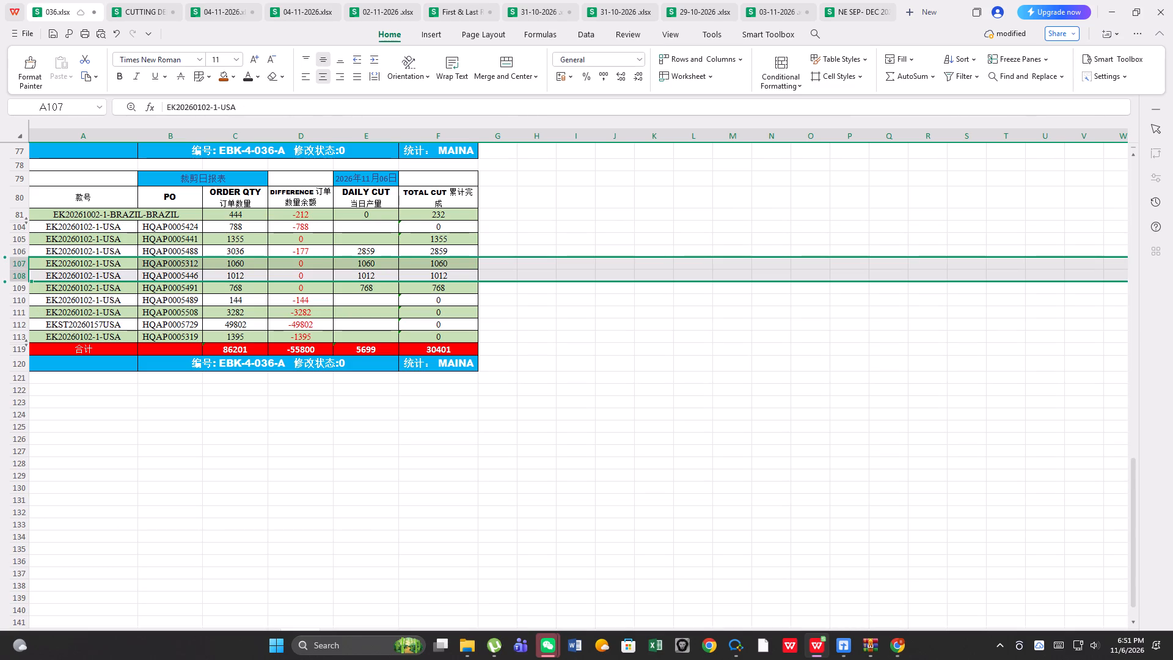
{"action": "left_click", "coordinate": [410, 417]}
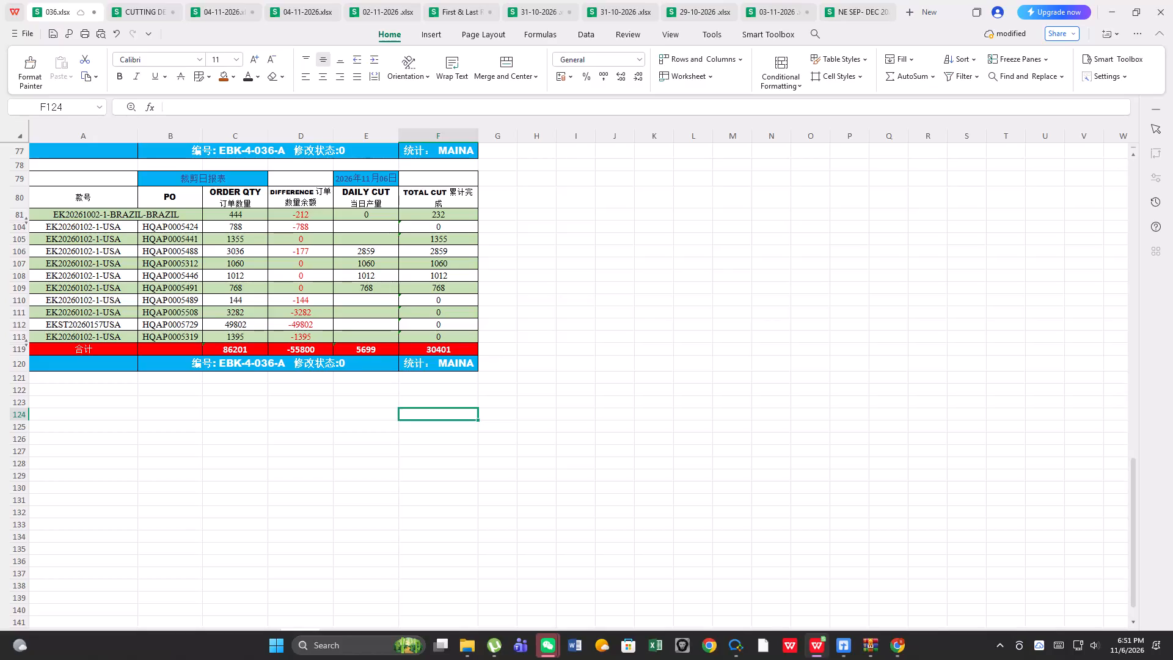
{"action": "left_click", "coordinate": [51, 32]}
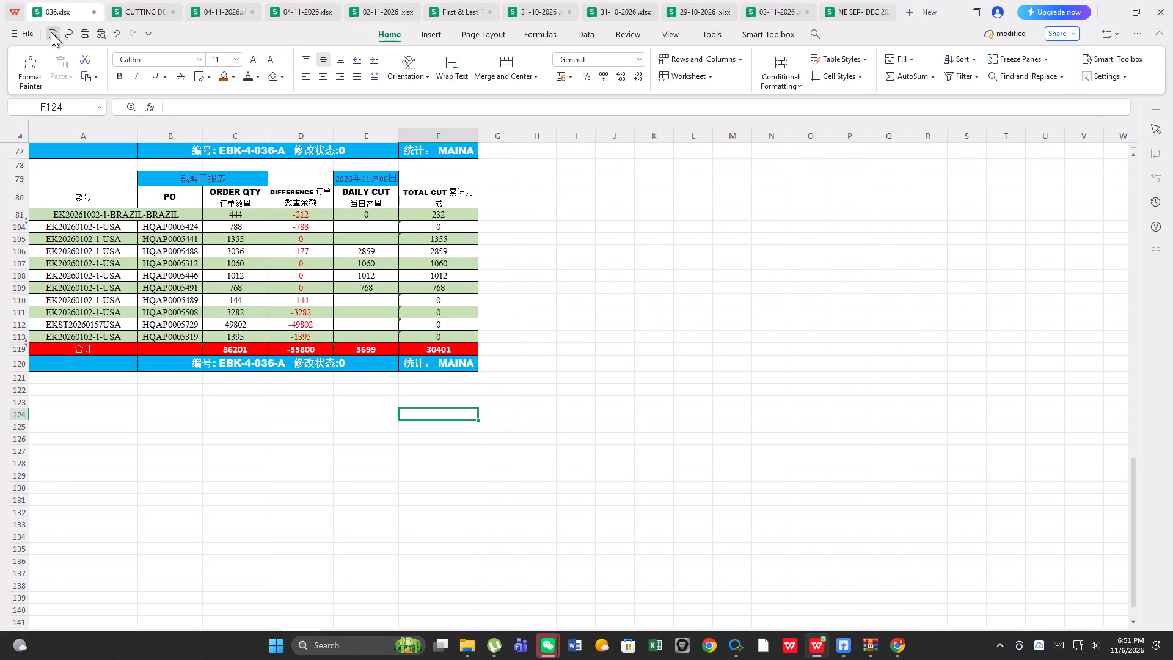
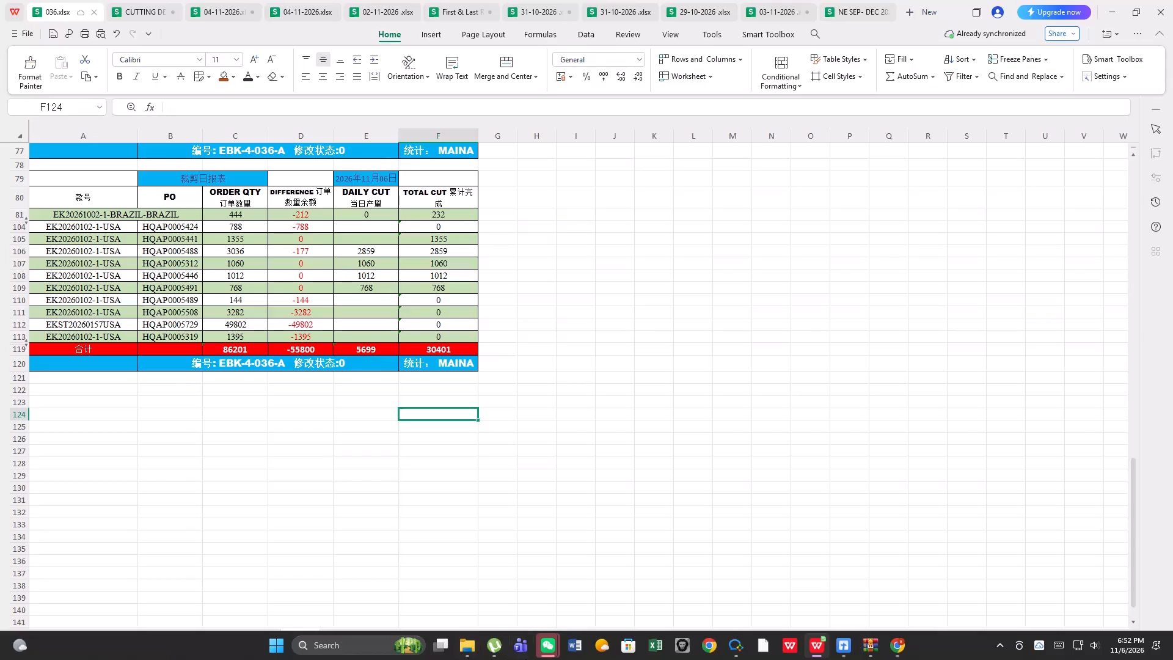
Switch to WeCom and open the shared order spreadsheet EBK订单11.6 at its 计划总表planning(11.04) sheet.
{"action": "left_click", "coordinate": [696, 598]}
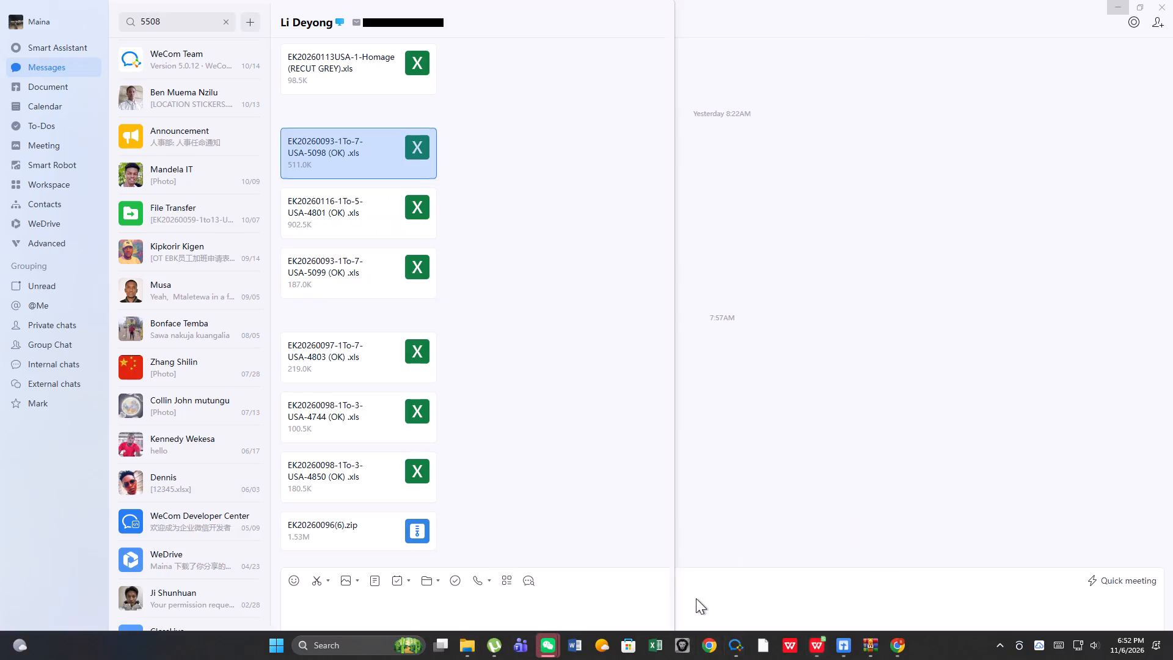
{"action": "left_click", "coordinate": [182, 20]}
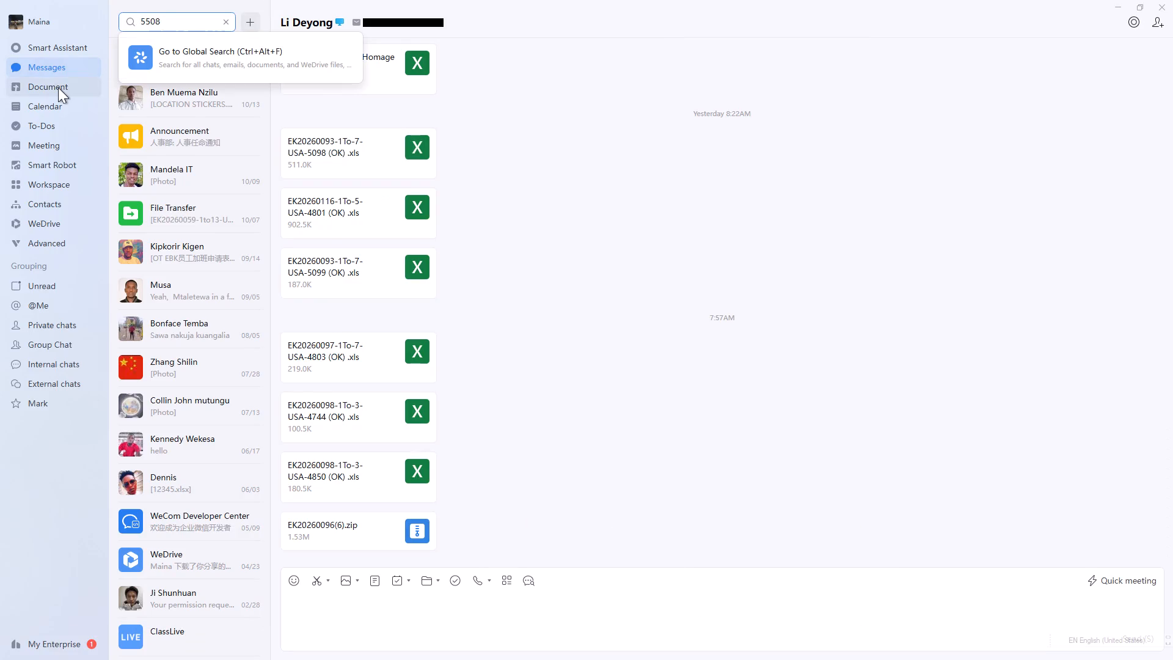
{"action": "left_click", "coordinate": [58, 87]}
{"action": "double_click", "coordinate": [266, 150]}
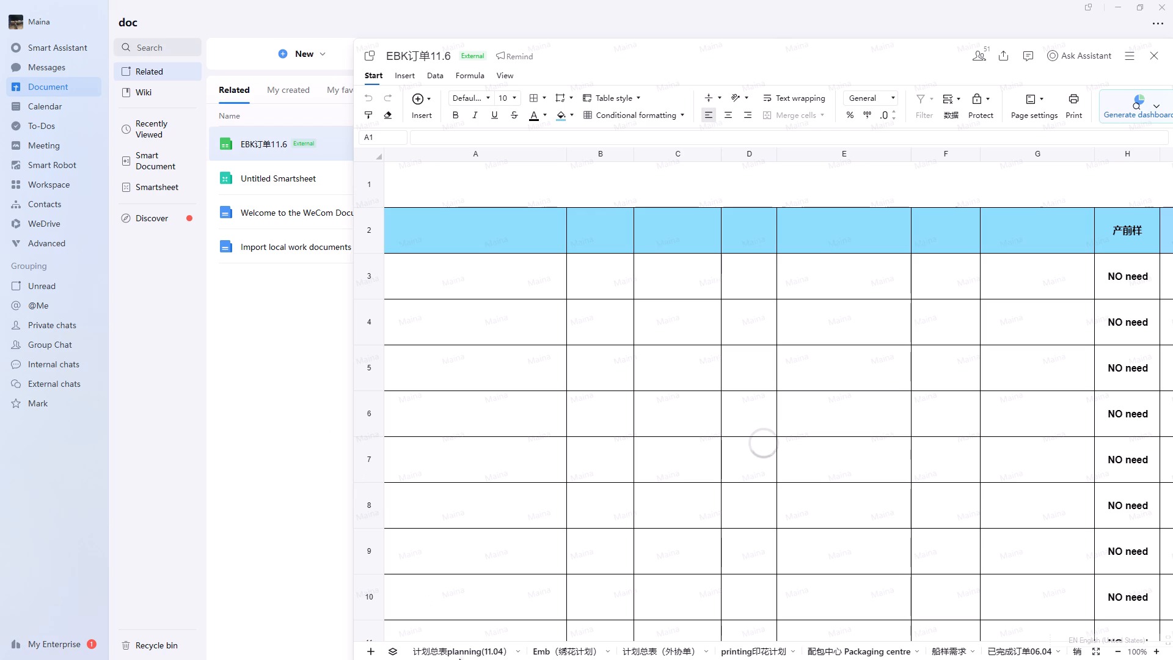
{"action": "left_click", "coordinate": [459, 659]}
{"action": "left_click", "coordinate": [455, 653]}
{"action": "left_click", "coordinate": [695, 52]}
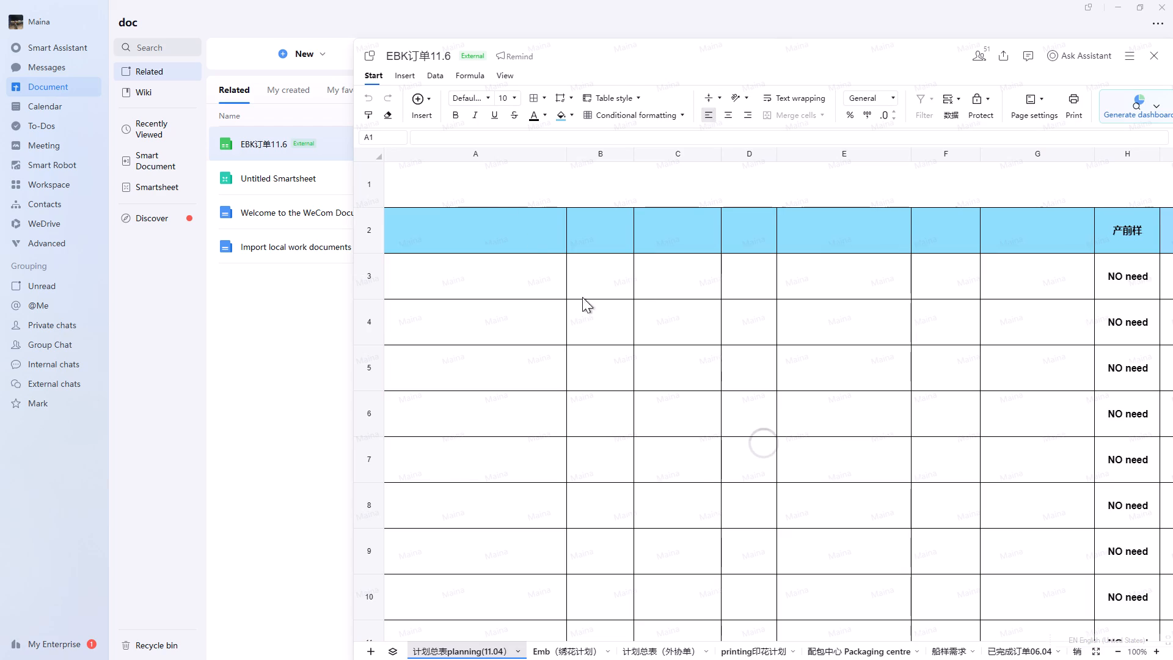
{"action": "left_click", "coordinate": [502, 650]}
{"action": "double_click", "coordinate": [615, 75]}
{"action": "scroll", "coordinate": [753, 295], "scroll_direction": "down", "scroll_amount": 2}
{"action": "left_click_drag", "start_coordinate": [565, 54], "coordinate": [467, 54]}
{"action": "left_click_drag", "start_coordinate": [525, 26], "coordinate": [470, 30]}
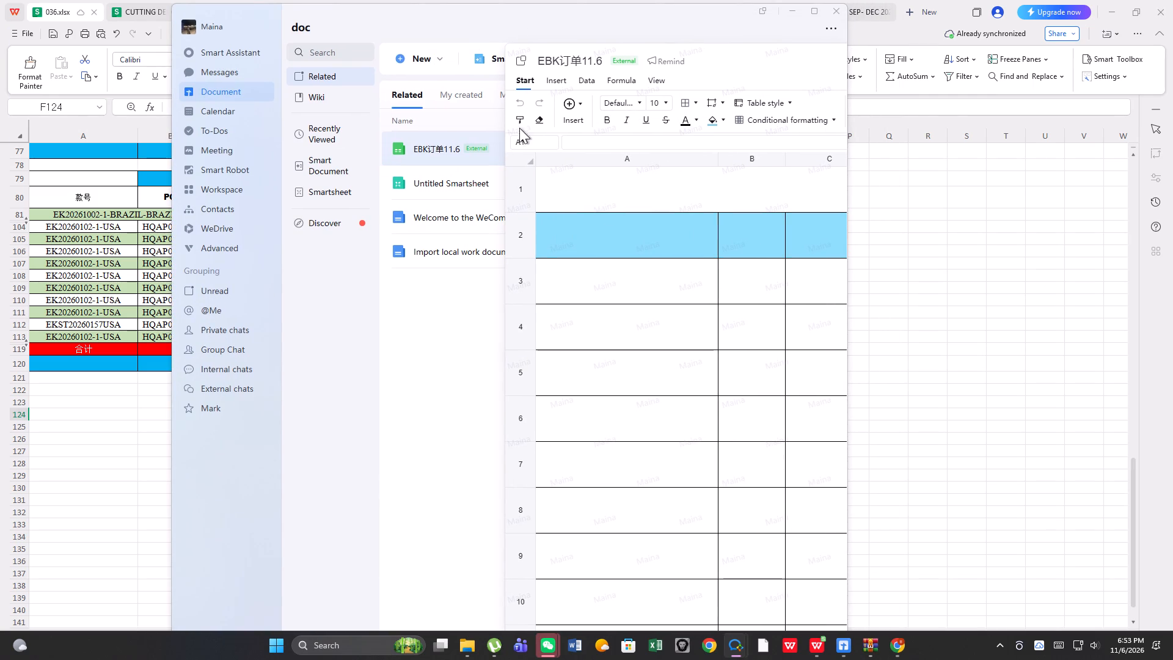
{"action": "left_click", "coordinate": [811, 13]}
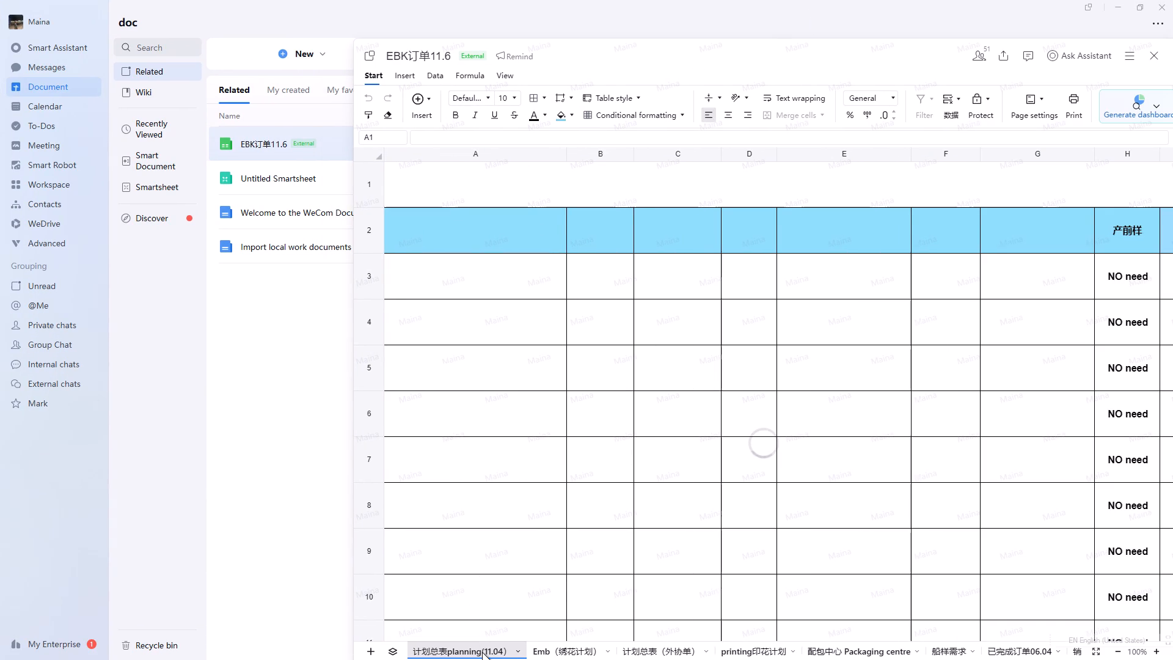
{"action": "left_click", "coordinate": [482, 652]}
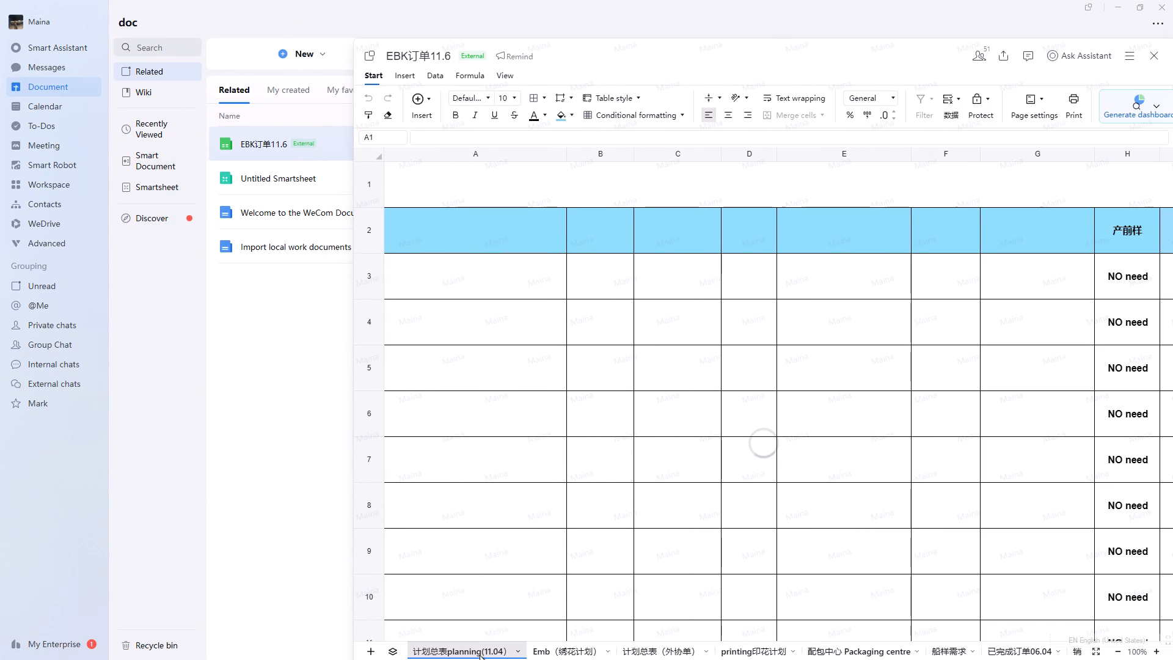
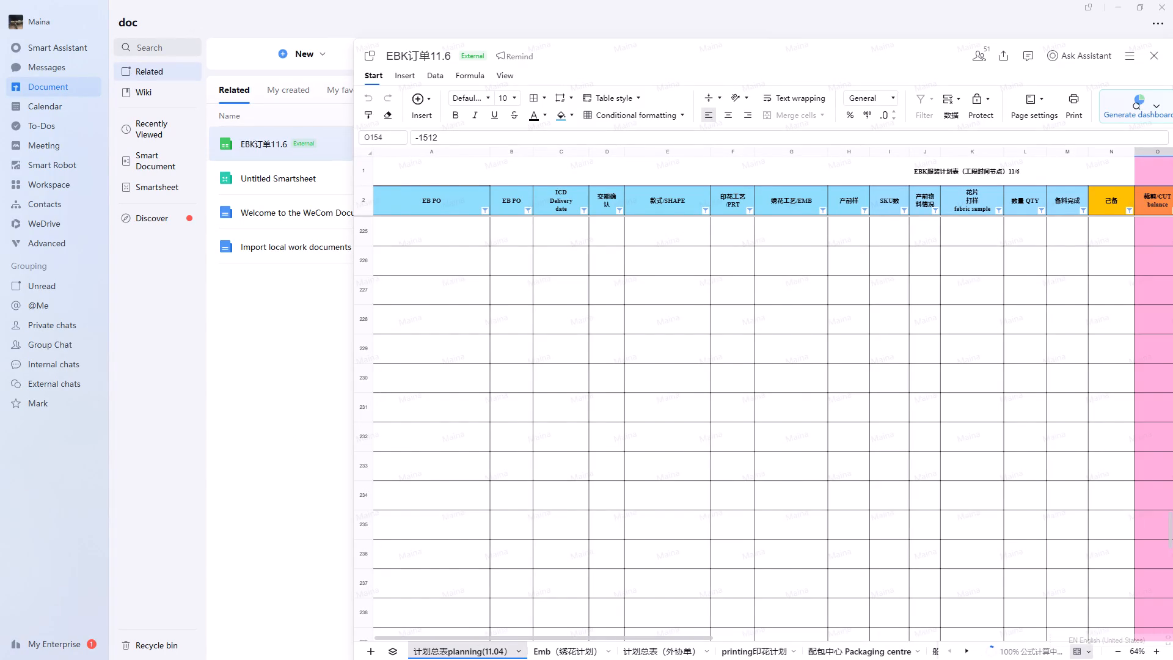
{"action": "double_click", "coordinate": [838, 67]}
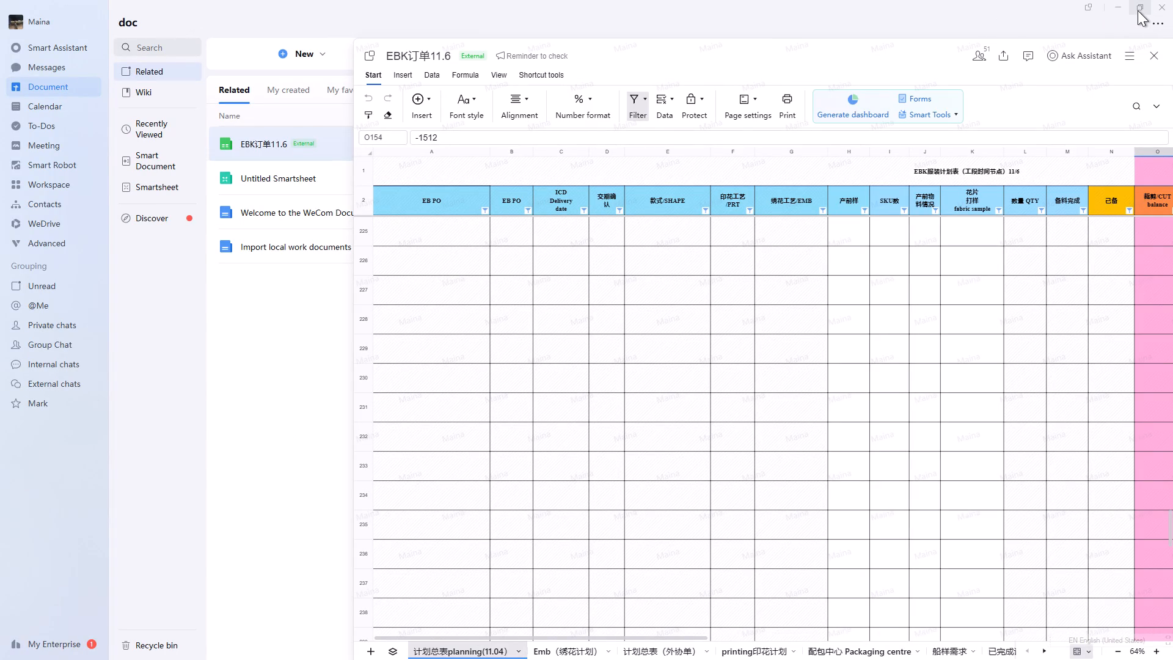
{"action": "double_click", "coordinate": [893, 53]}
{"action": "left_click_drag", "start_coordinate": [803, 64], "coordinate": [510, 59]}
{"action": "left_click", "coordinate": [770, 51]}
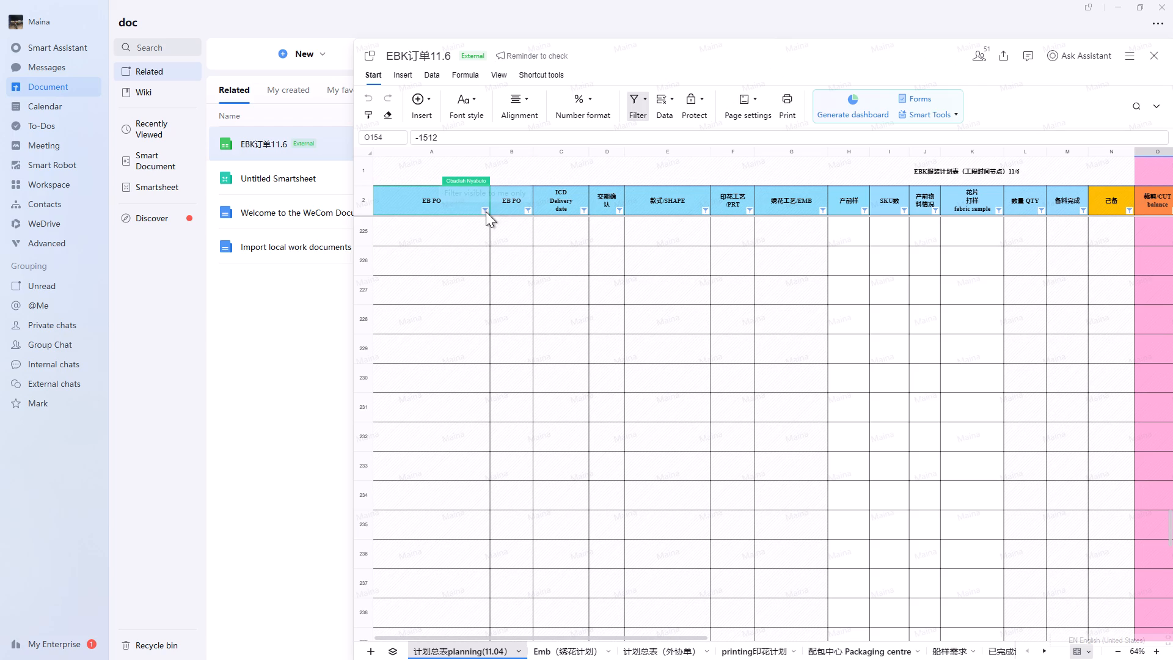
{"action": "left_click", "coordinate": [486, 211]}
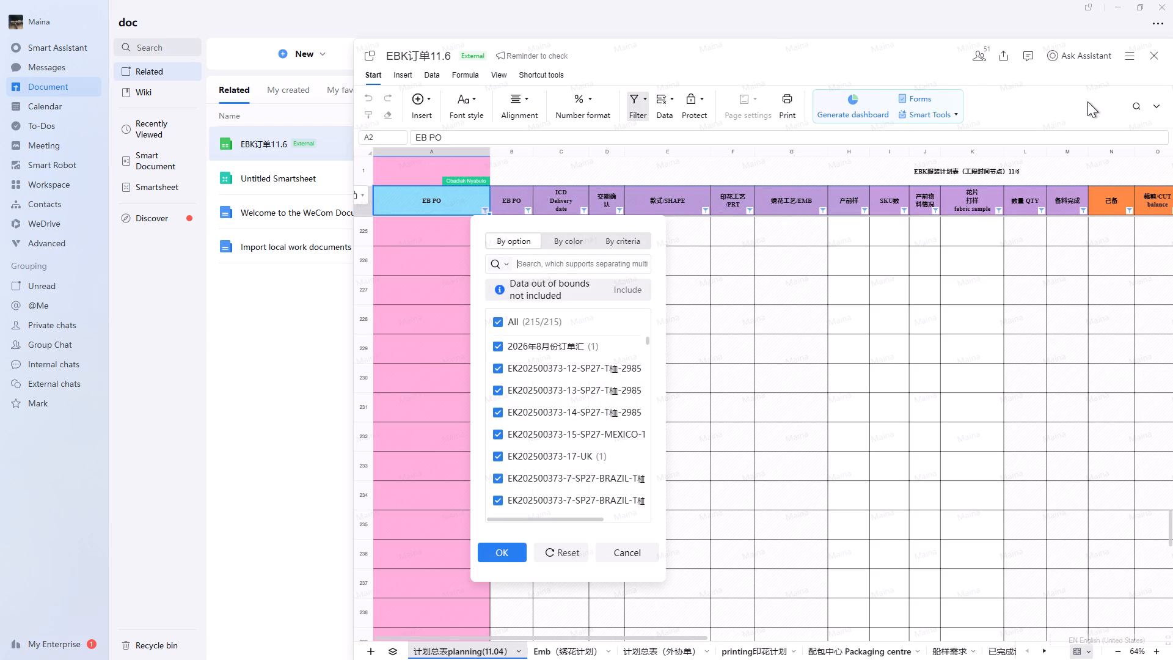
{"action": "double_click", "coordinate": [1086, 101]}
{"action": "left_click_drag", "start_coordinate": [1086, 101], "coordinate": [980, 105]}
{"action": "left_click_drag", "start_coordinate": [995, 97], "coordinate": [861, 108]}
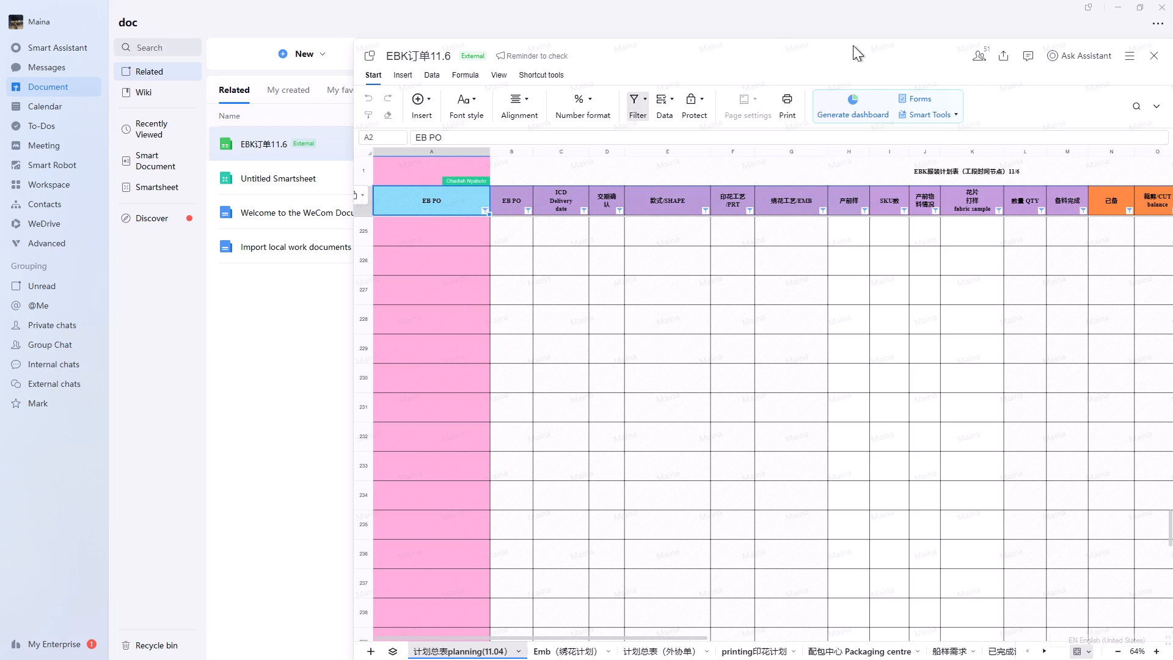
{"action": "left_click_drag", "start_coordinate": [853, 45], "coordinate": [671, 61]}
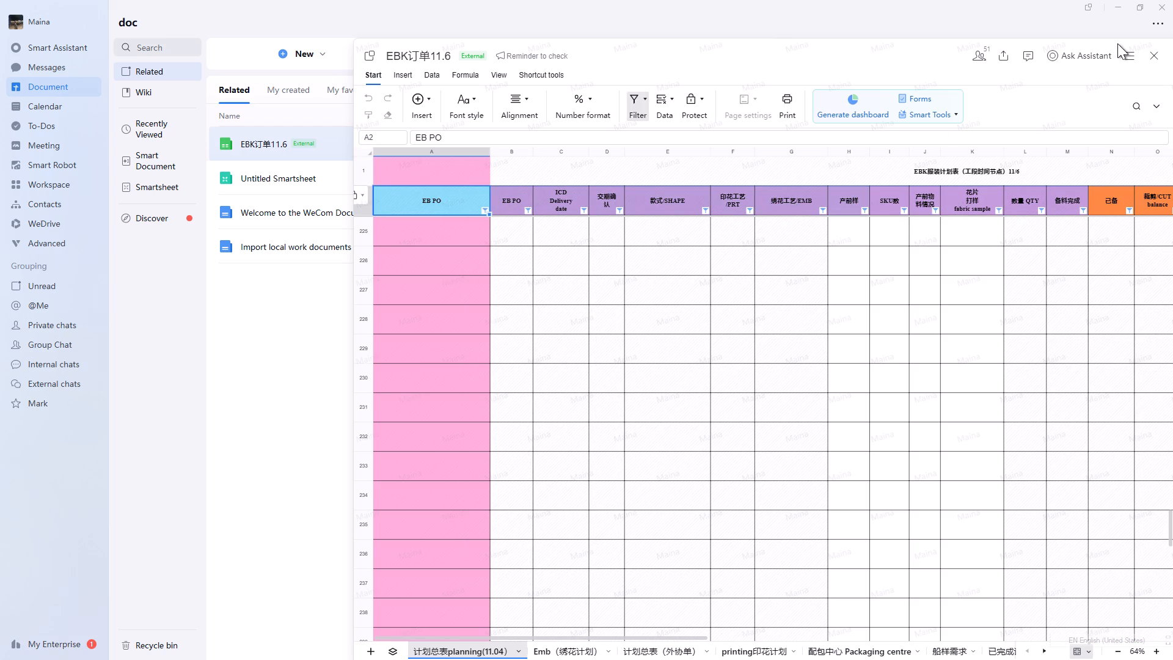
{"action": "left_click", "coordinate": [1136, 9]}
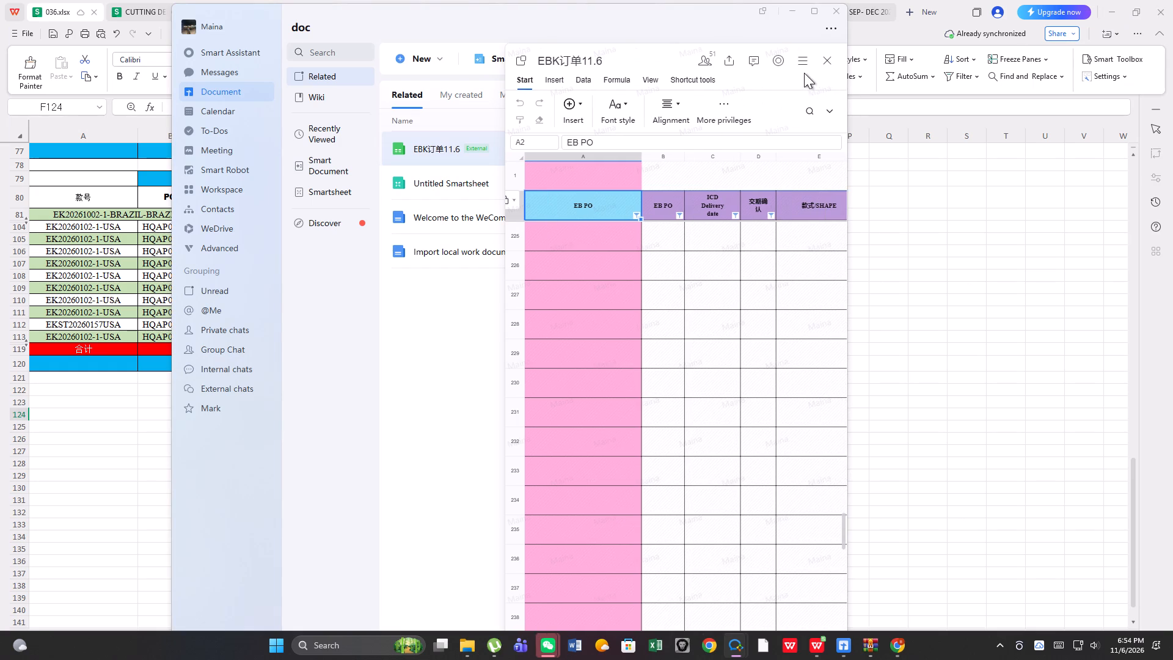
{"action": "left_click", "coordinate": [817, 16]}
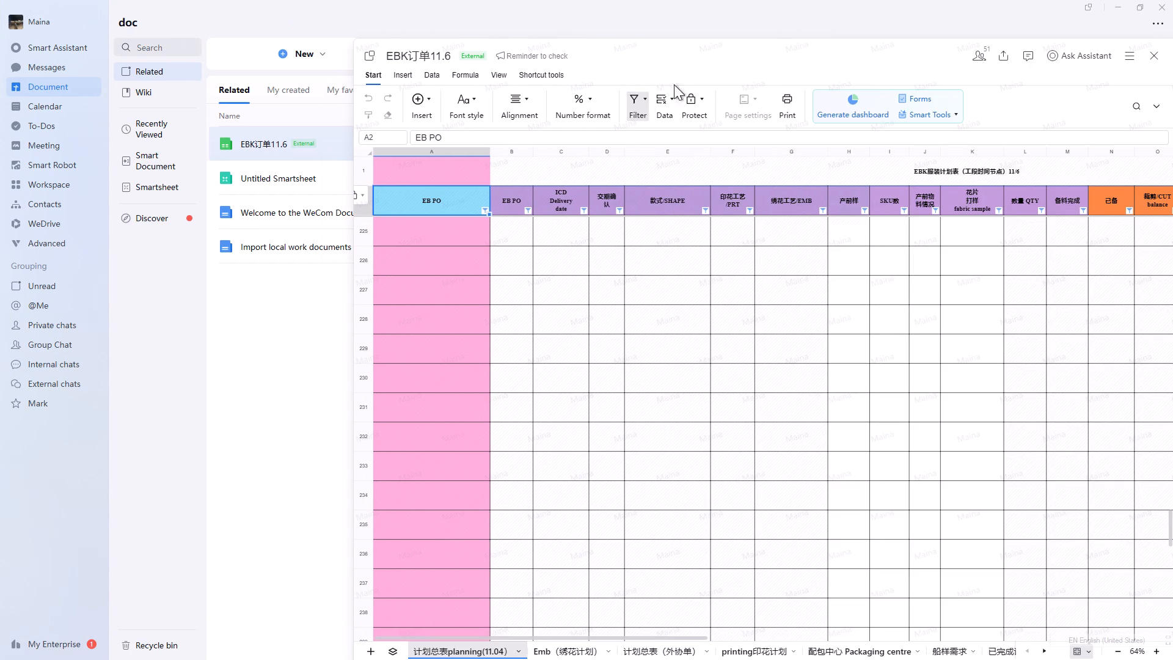
Widen the EBK订单11.6 document pane to fit more columns of the planning sheet.
{"action": "left_click_drag", "start_coordinate": [351, 526], "coordinate": [0, 539]}
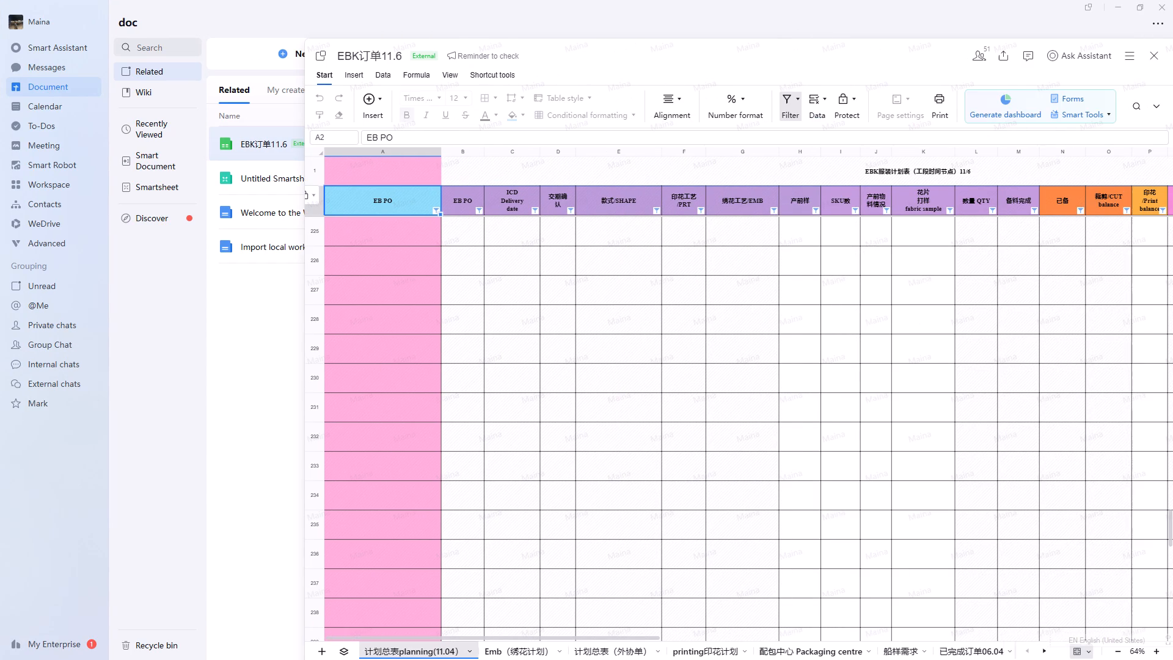
{"action": "left_click_drag", "start_coordinate": [0, 539], "coordinate": [0, 551]}
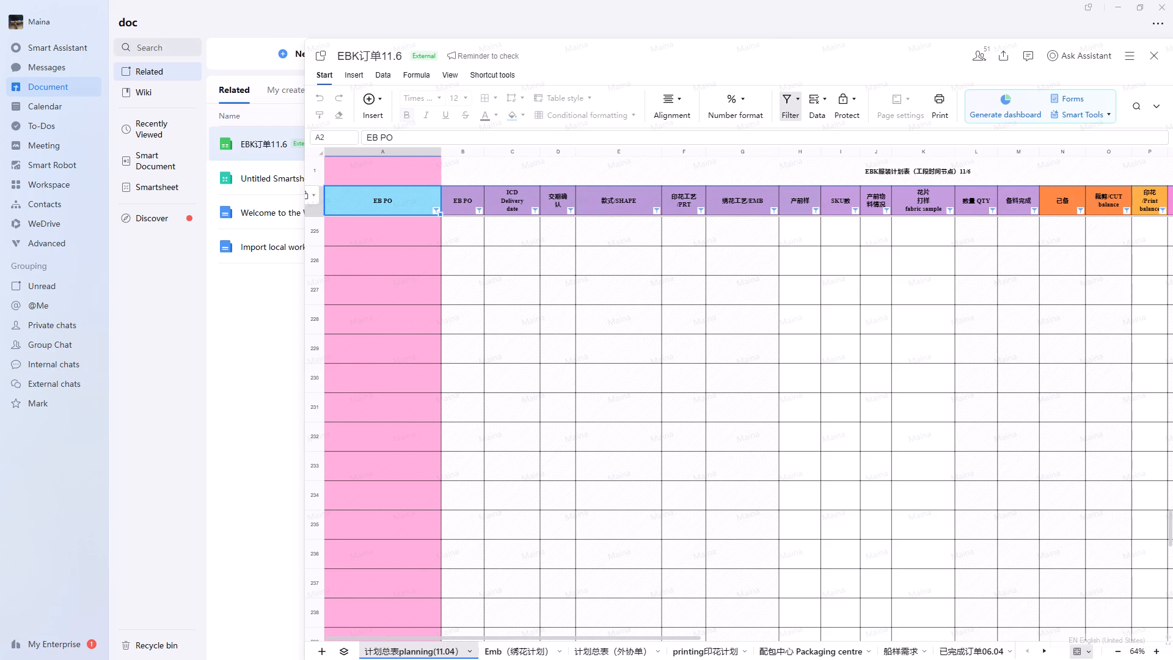
{"action": "left_click_drag", "start_coordinate": [304, 359], "coordinate": [1, 399]}
{"action": "left_click_drag", "start_coordinate": [303, 334], "coordinate": [52, 373]}
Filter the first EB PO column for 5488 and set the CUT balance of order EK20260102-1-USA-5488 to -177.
{"action": "left_click", "coordinate": [439, 213]}
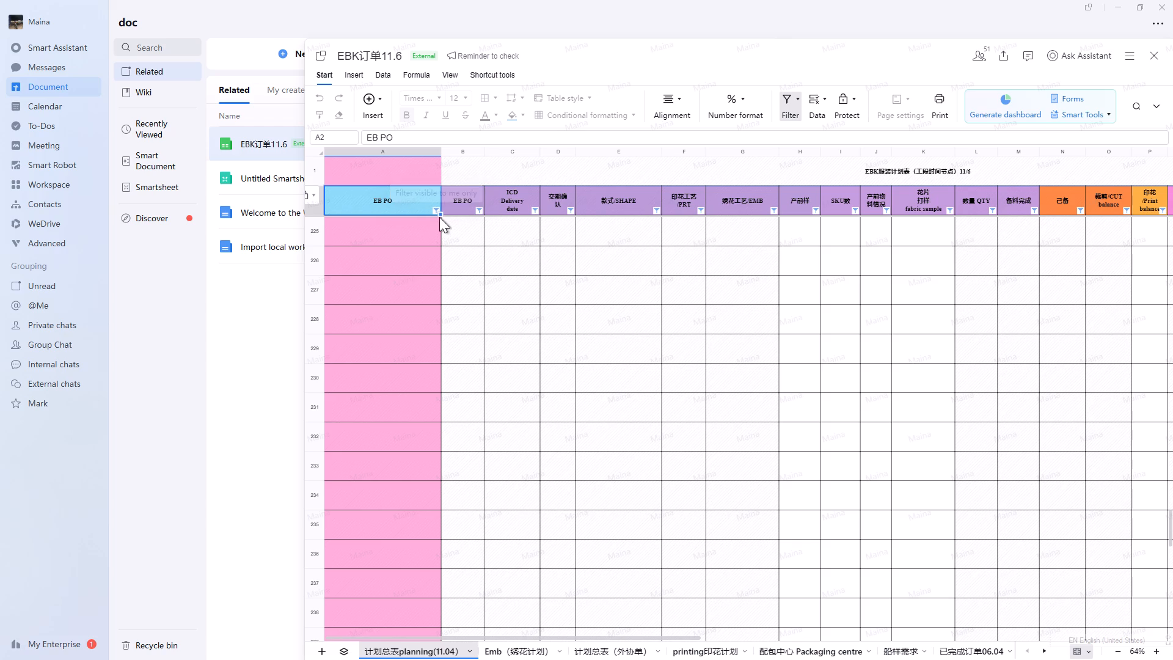
{"action": "left_click", "coordinate": [433, 648]}
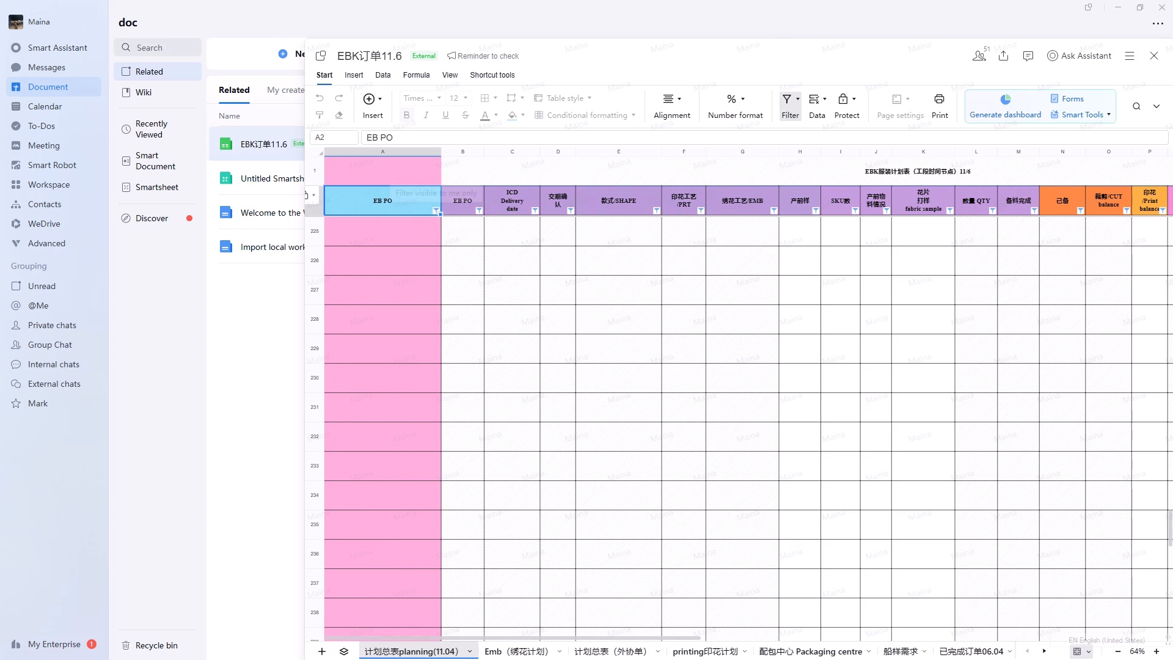
{"action": "left_click", "coordinate": [442, 217]}
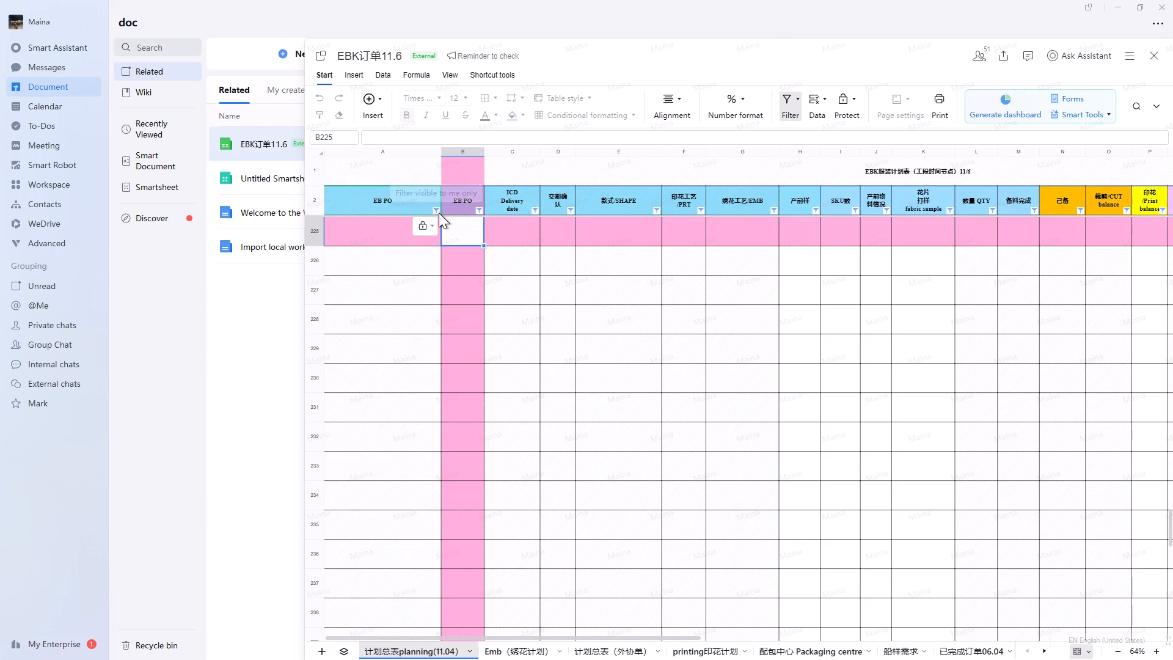
{"action": "left_click", "coordinate": [437, 209]}
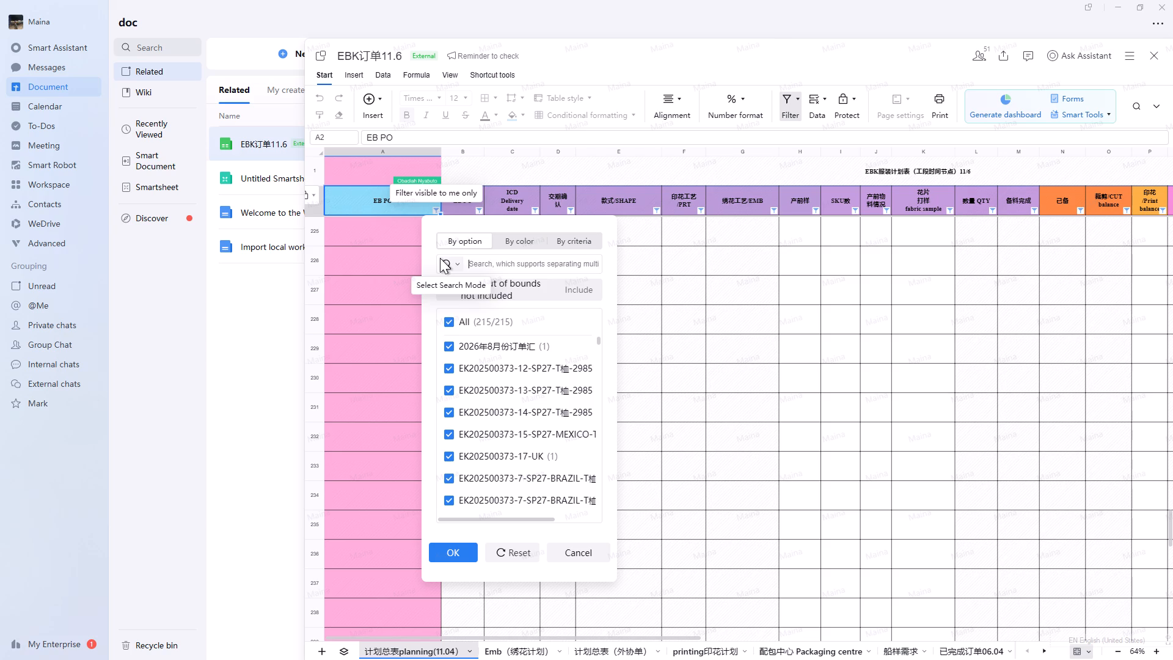
{"action": "type", "text": "54"}
{"action": "type", "text": "88"}
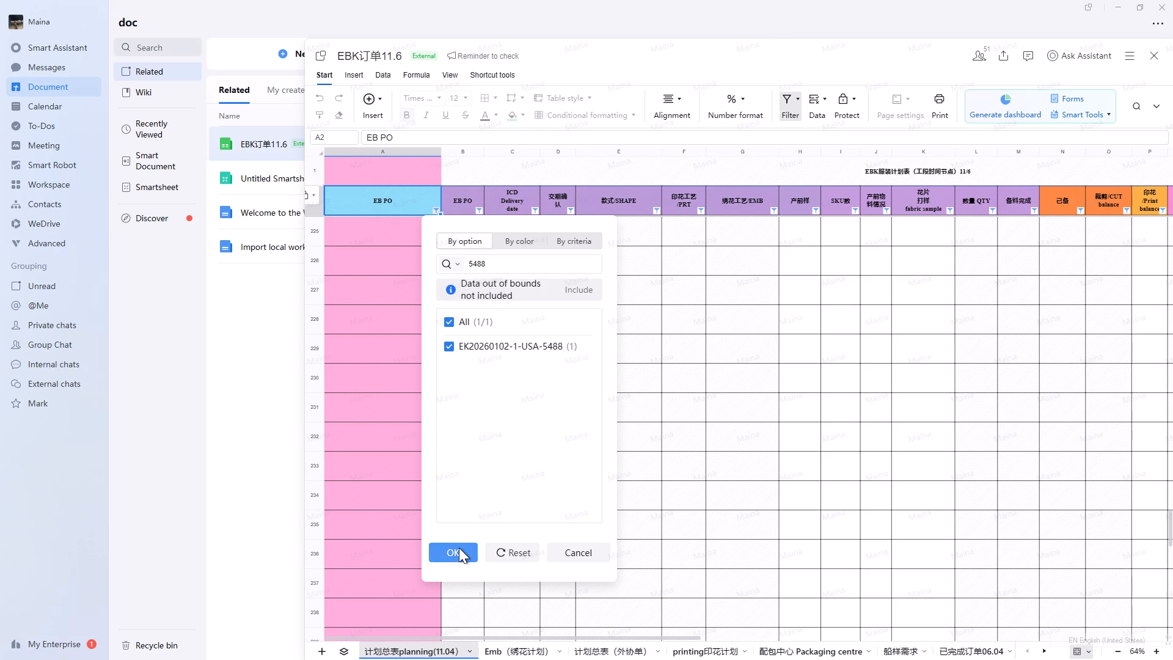
{"action": "left_click", "coordinate": [459, 548]}
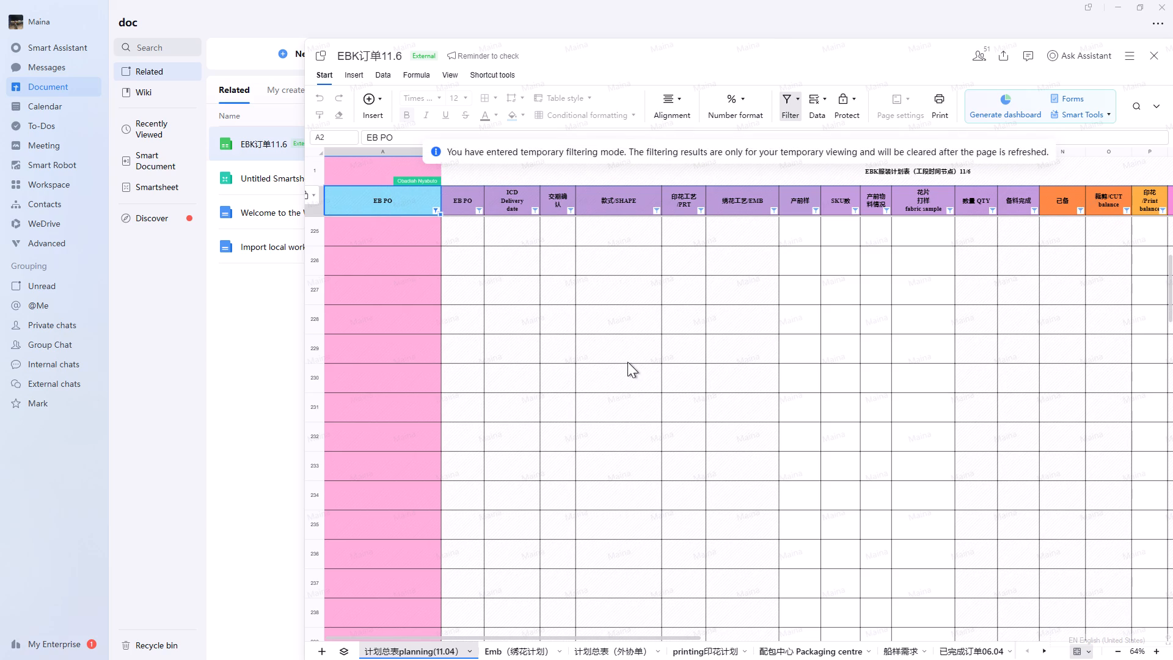
{"action": "scroll", "coordinate": [627, 362], "scroll_direction": "up", "scroll_amount": 9}
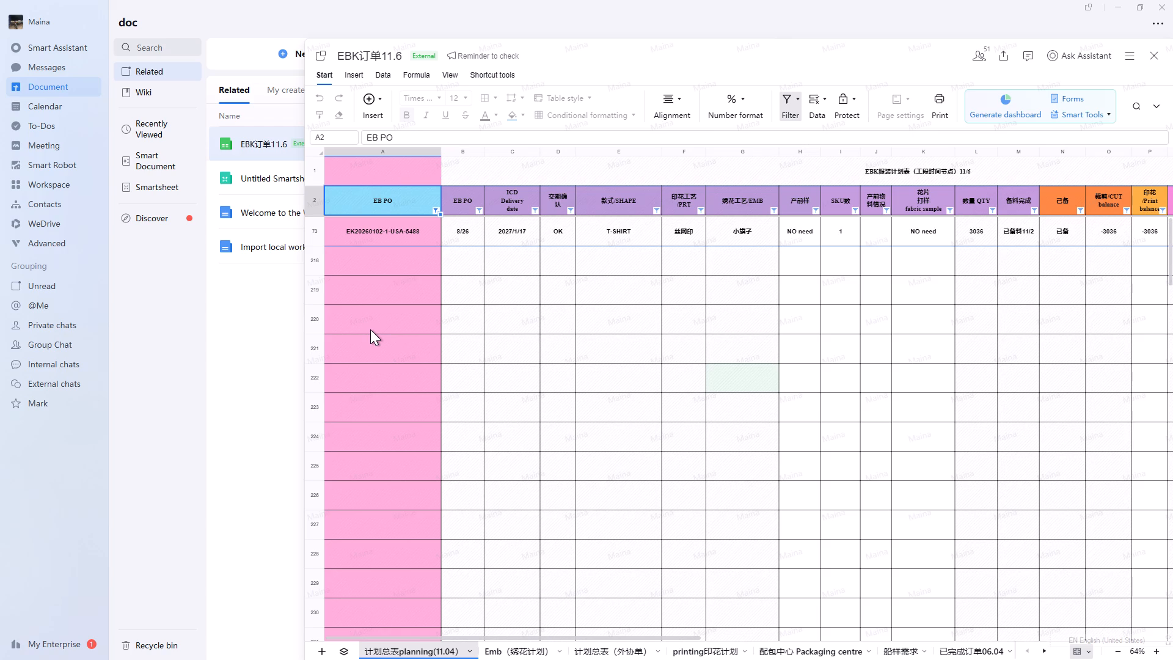
{"action": "left_click", "coordinate": [1096, 231]}
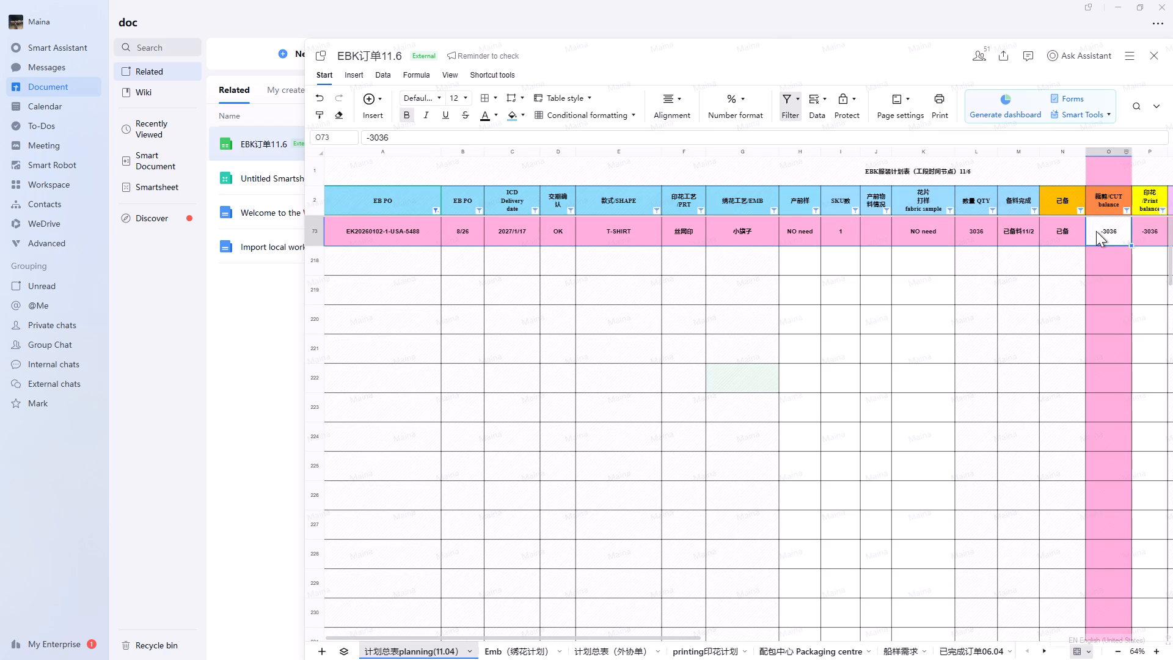
{"action": "type", "text": "-177"}
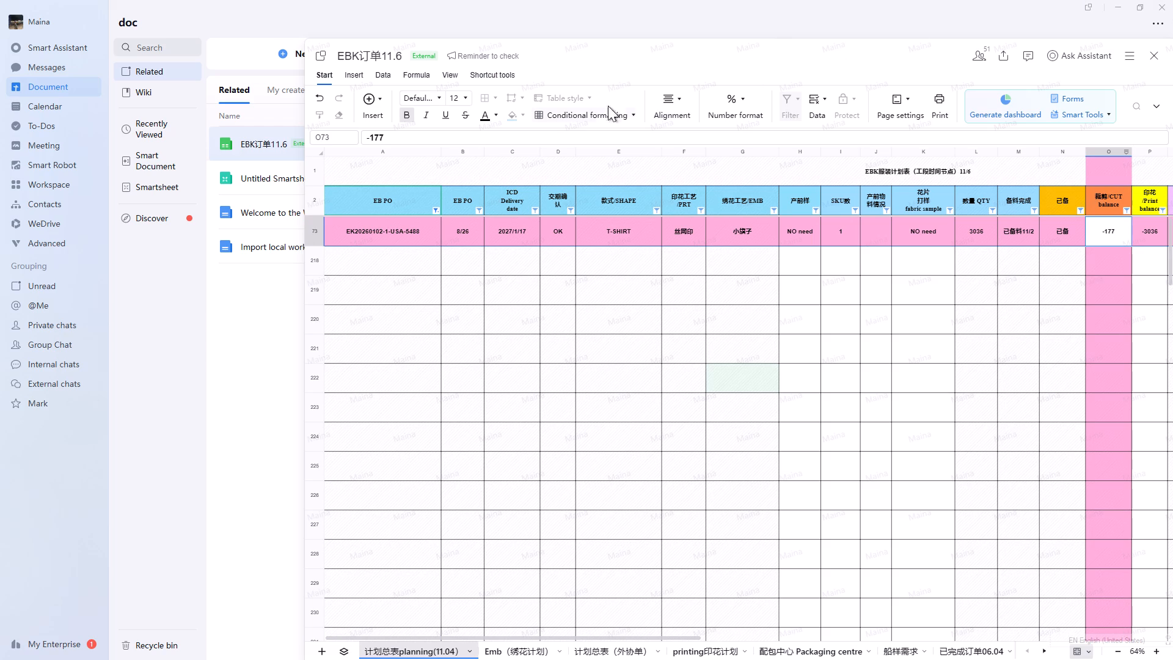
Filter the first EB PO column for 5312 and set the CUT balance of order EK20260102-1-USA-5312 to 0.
{"action": "left_click", "coordinate": [437, 212]}
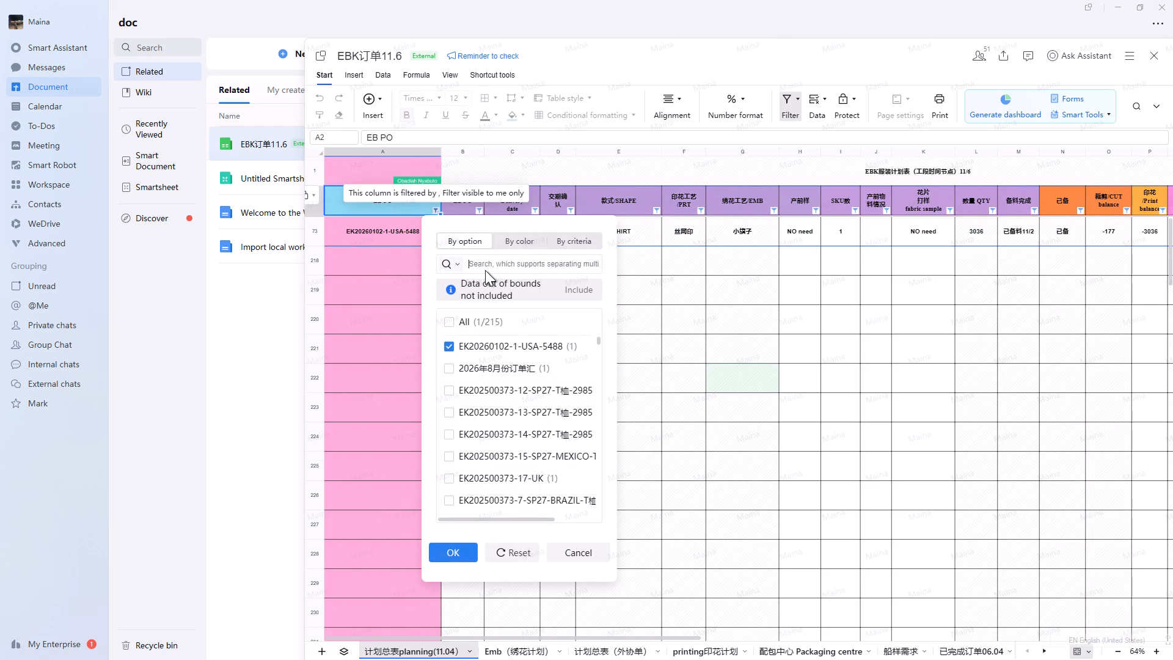
{"action": "type", "text": "5312"}
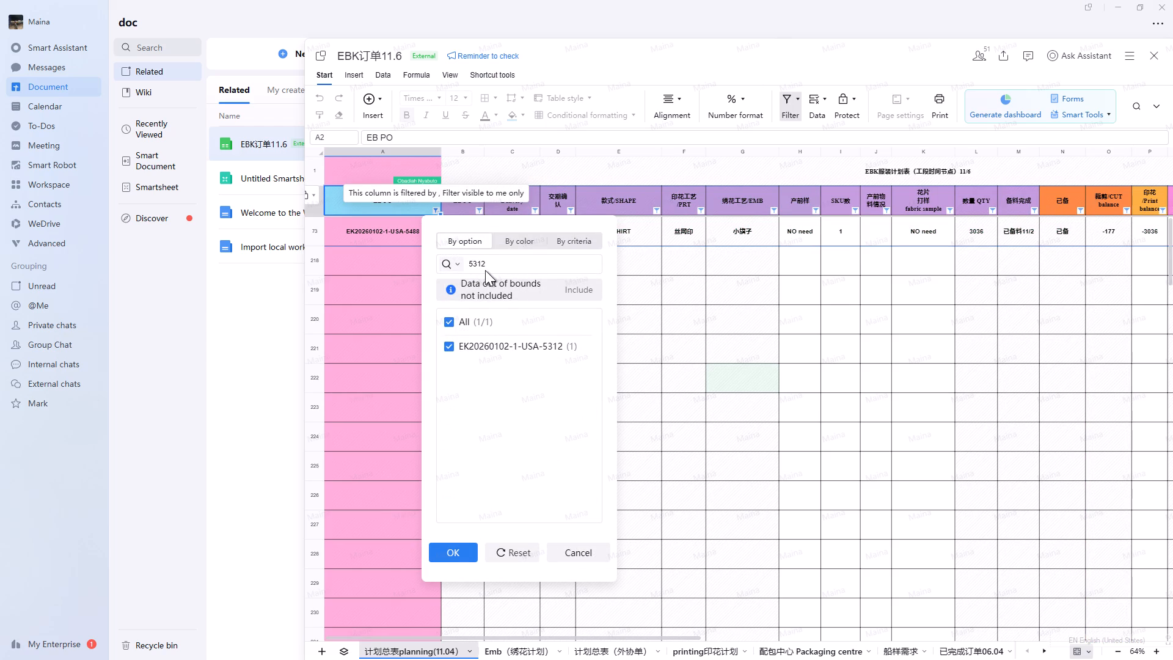
{"action": "left_click", "coordinate": [459, 552]}
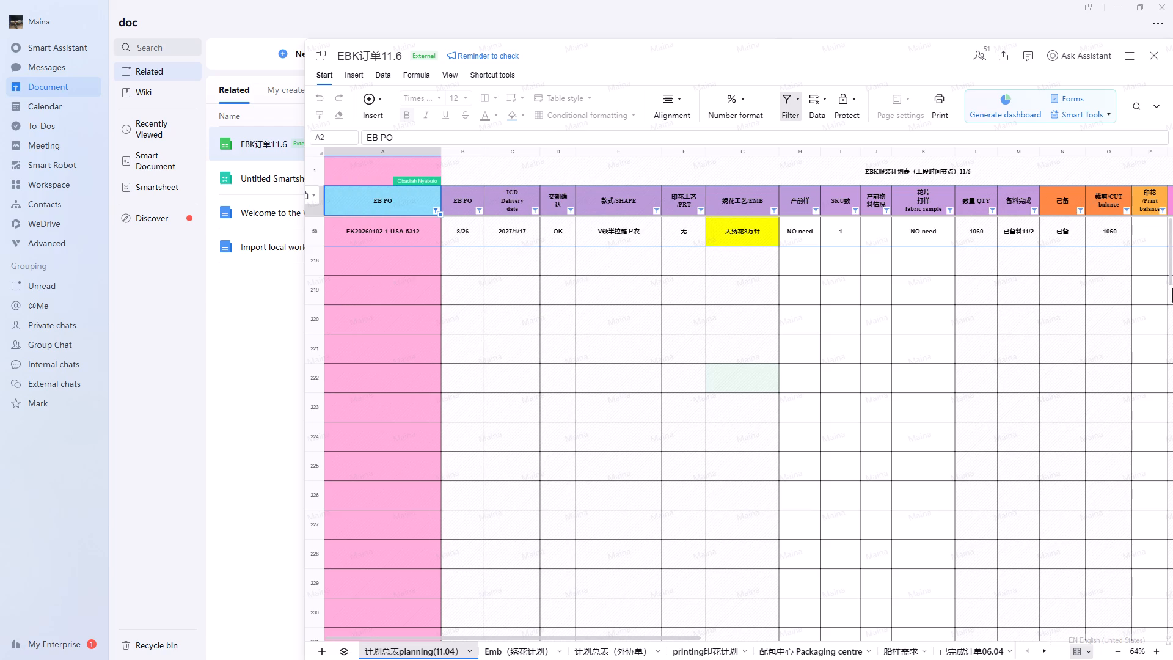
{"action": "left_click", "coordinate": [1091, 231]}
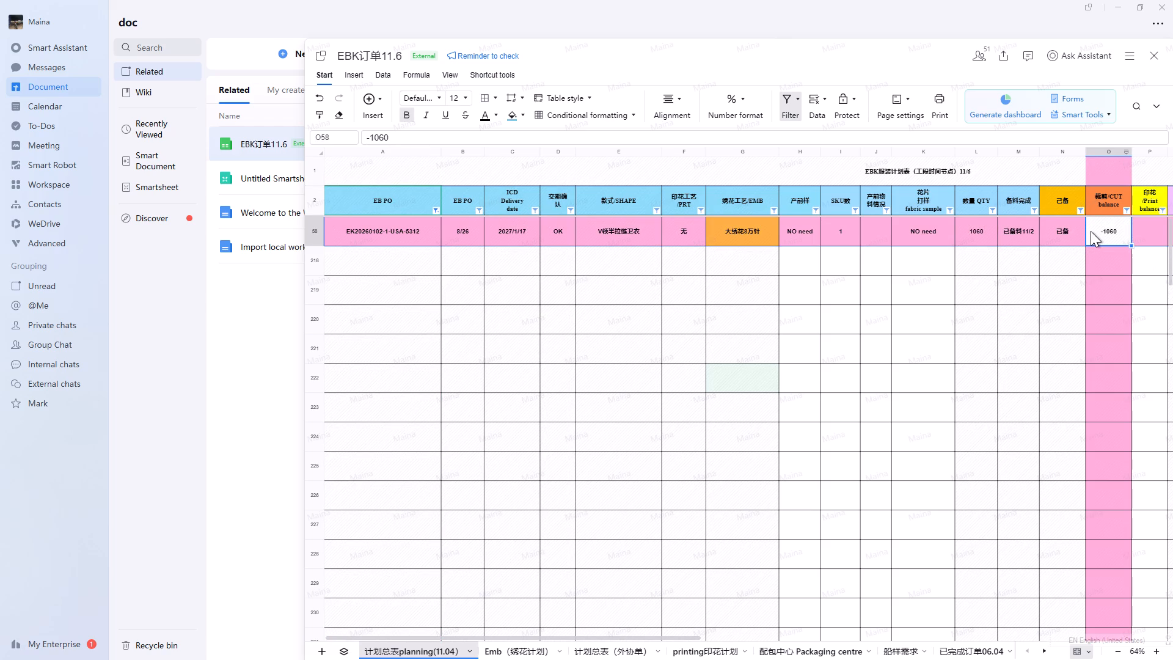
{"action": "key", "text": "0"}
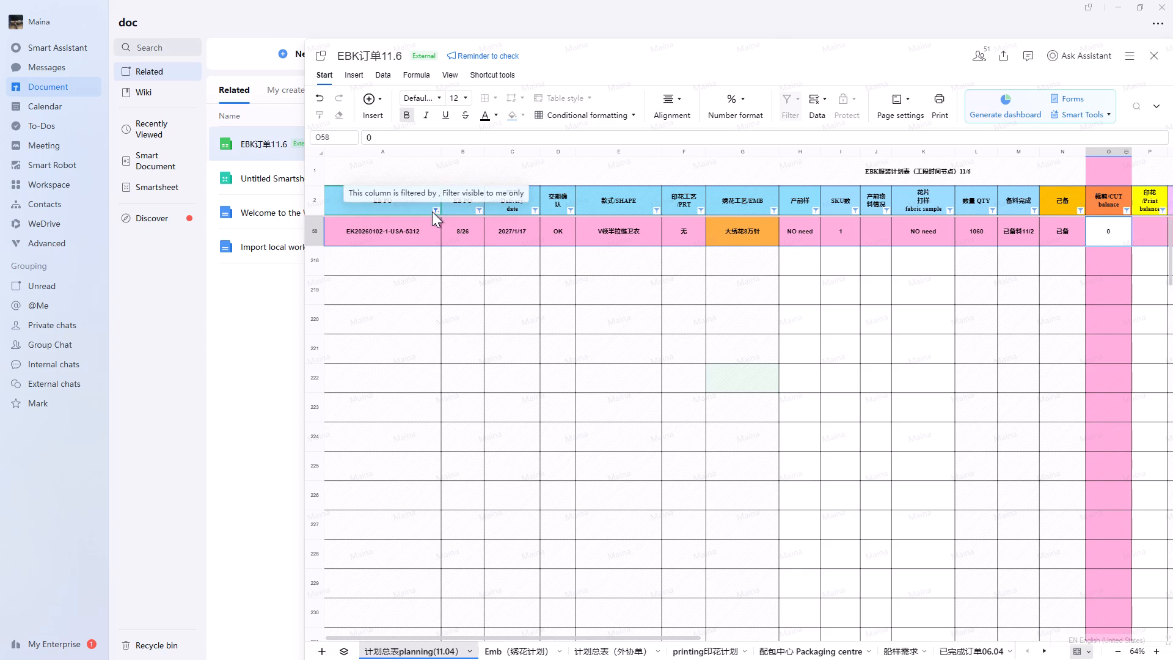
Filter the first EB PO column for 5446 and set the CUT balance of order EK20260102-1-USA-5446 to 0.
{"action": "left_click", "coordinate": [439, 211]}
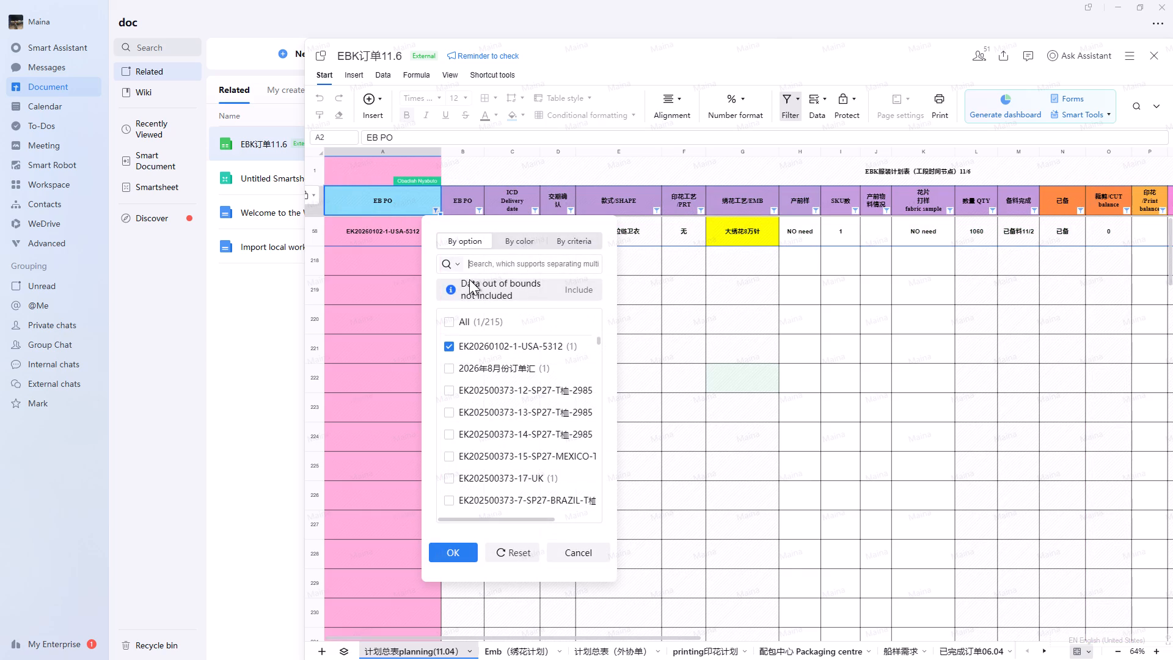
{"action": "key", "text": "5"}
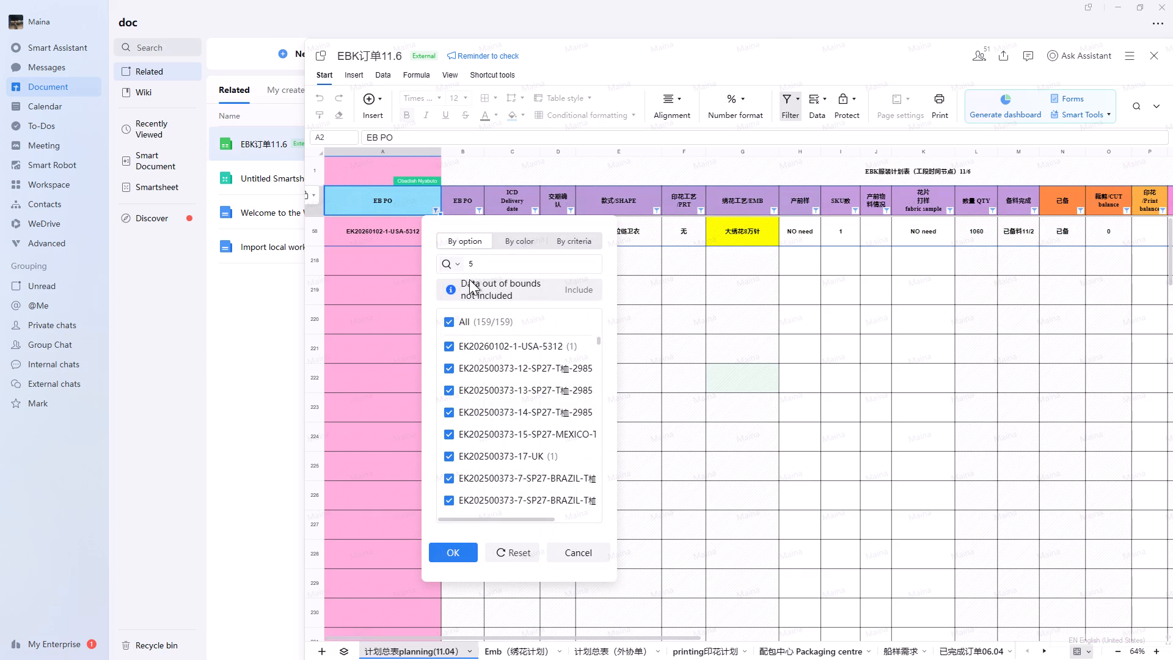
{"action": "type", "text": "44"}
{"action": "key", "text": "6"}
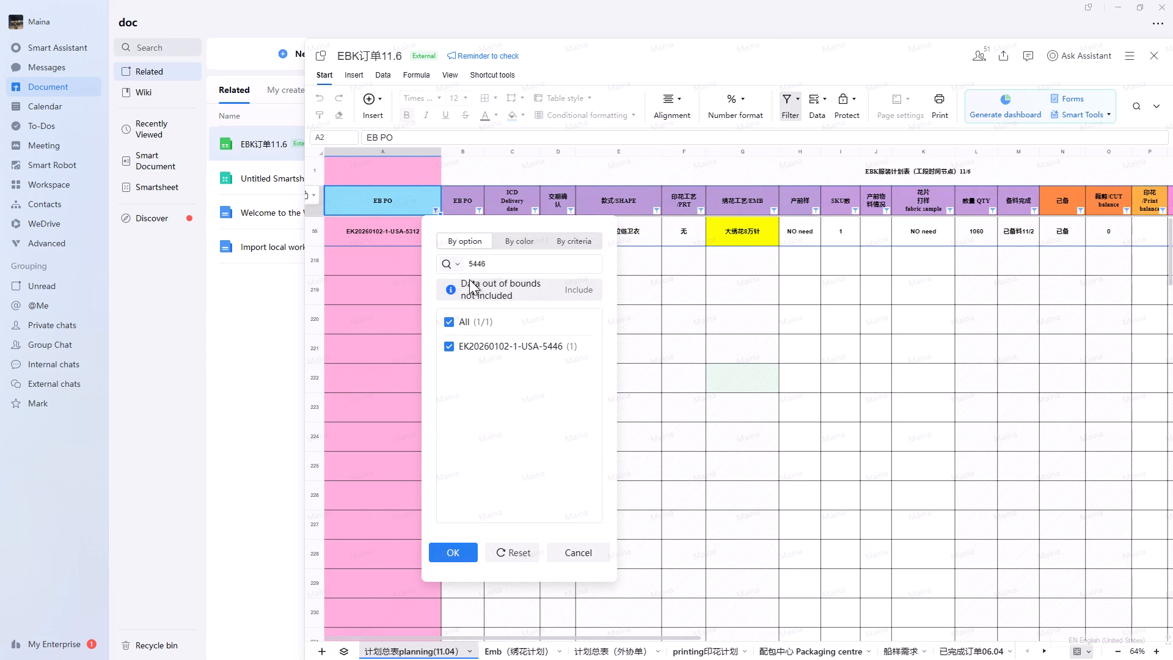
{"action": "left_click", "coordinate": [466, 553]}
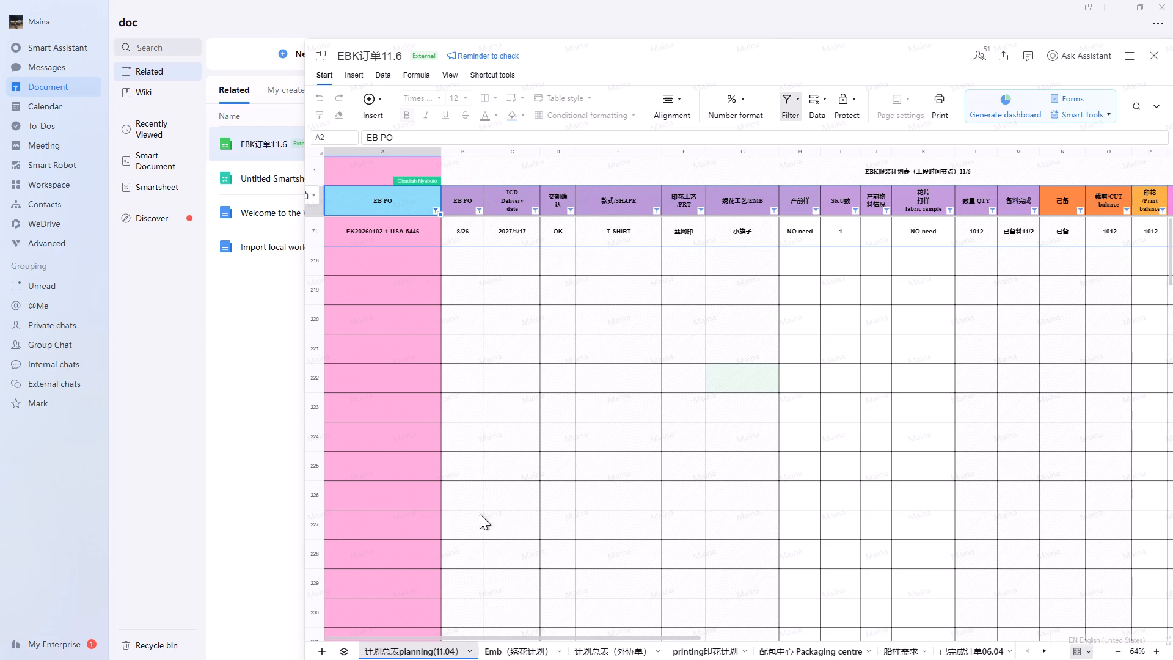
{"action": "left_click", "coordinate": [1102, 237]}
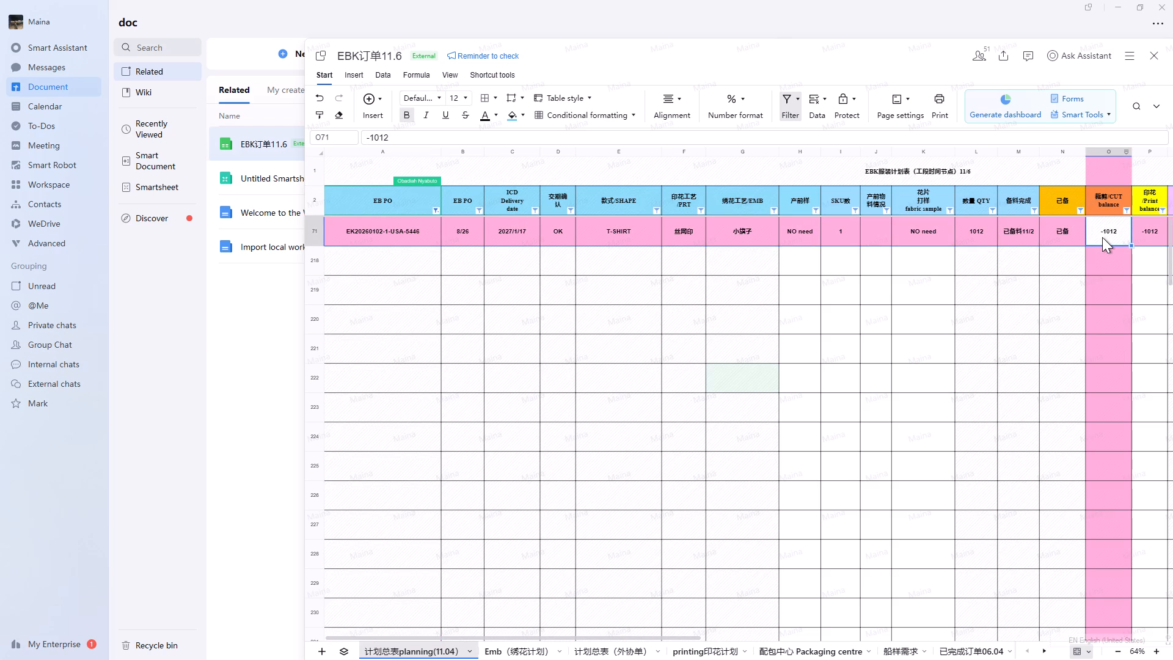
{"action": "key", "text": "0"}
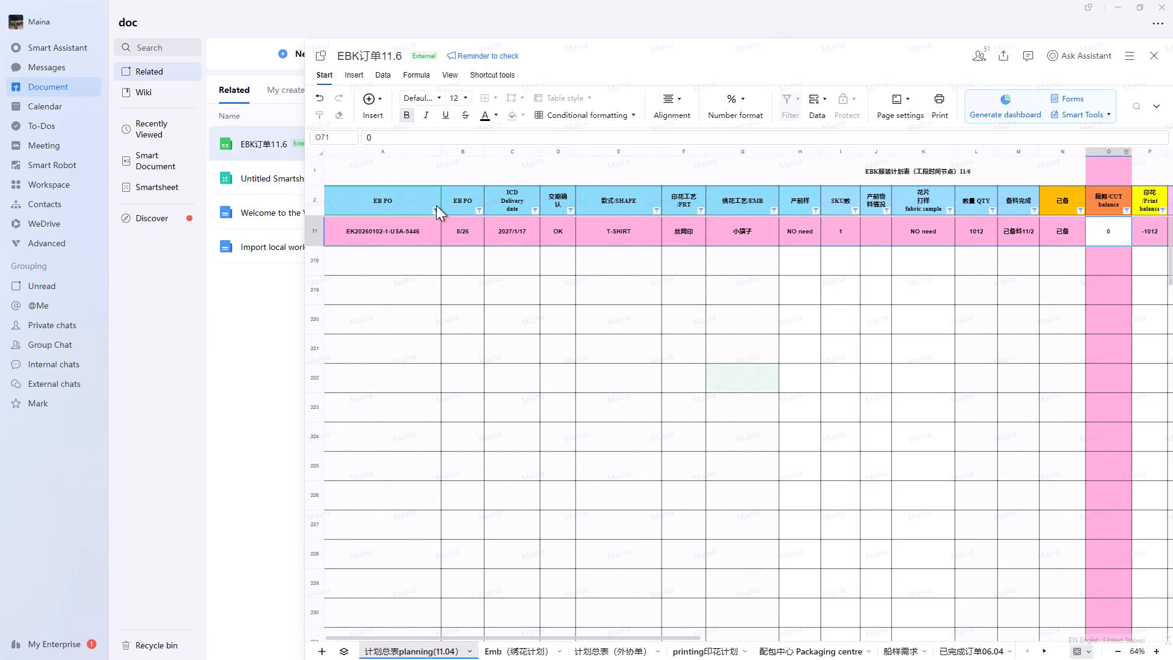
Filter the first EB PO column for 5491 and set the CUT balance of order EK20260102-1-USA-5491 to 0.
{"action": "left_click", "coordinate": [437, 208]}
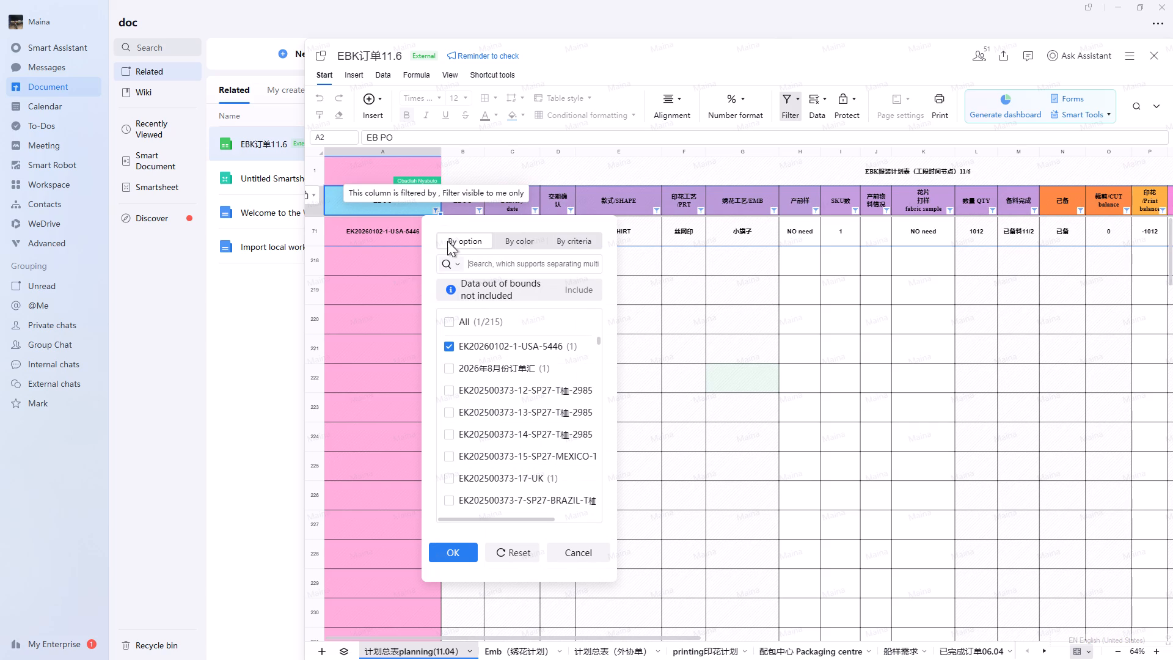
{"action": "type", "text": "5491"}
{"action": "left_click", "coordinate": [464, 553]}
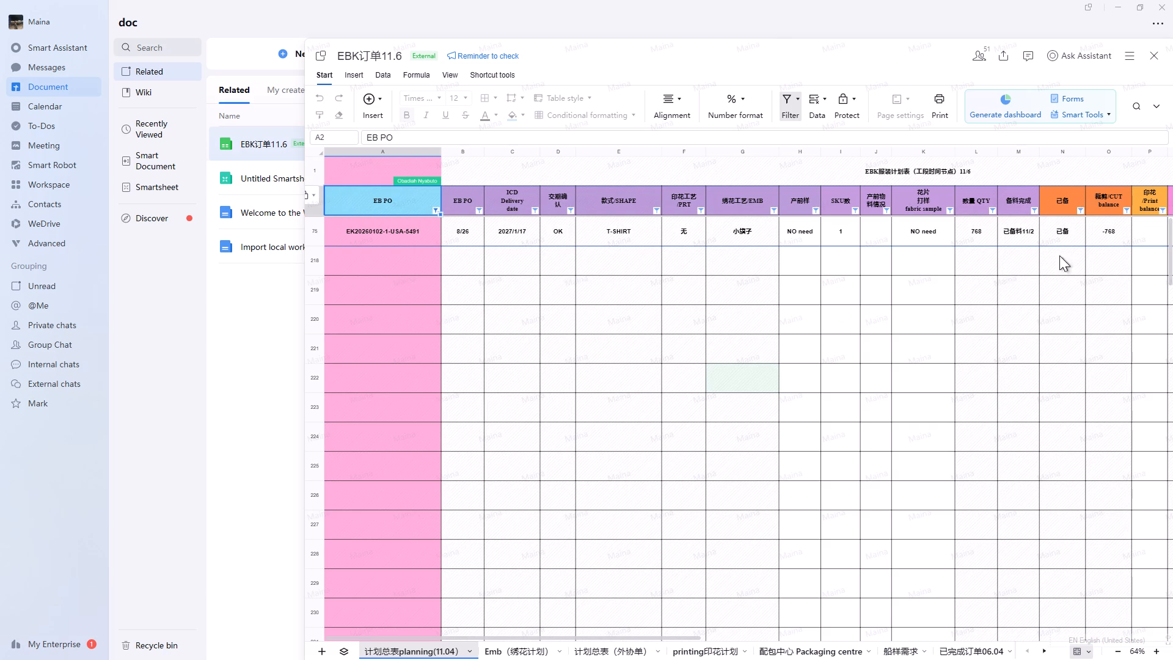
{"action": "left_click", "coordinate": [1109, 229]}
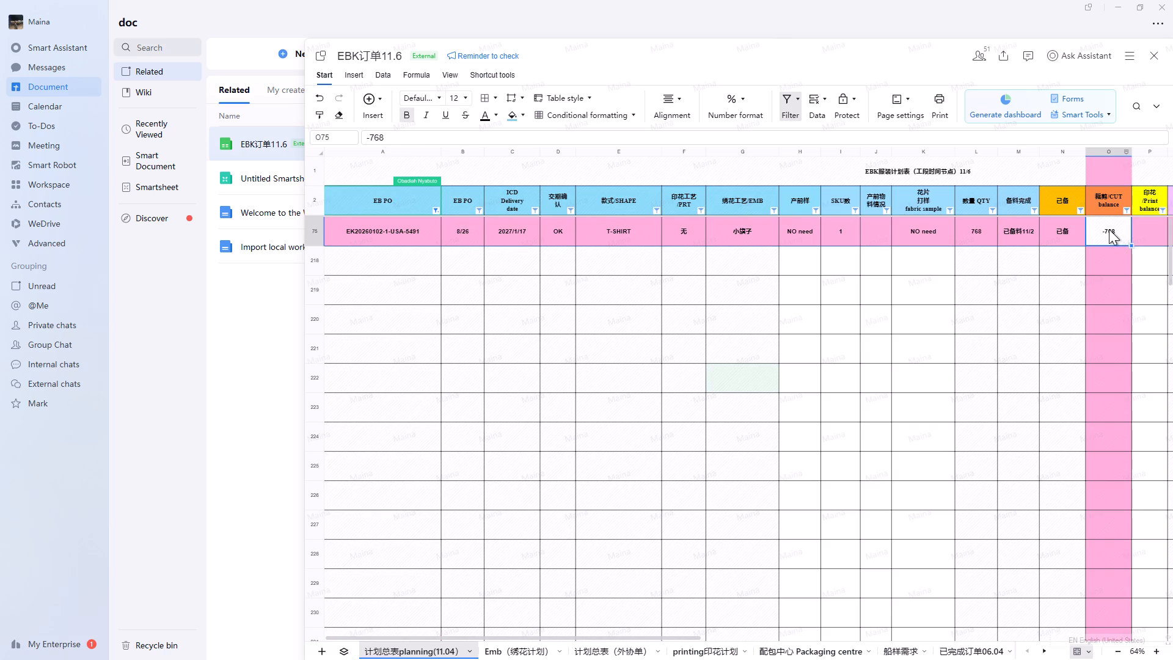
{"action": "key", "text": "0"}
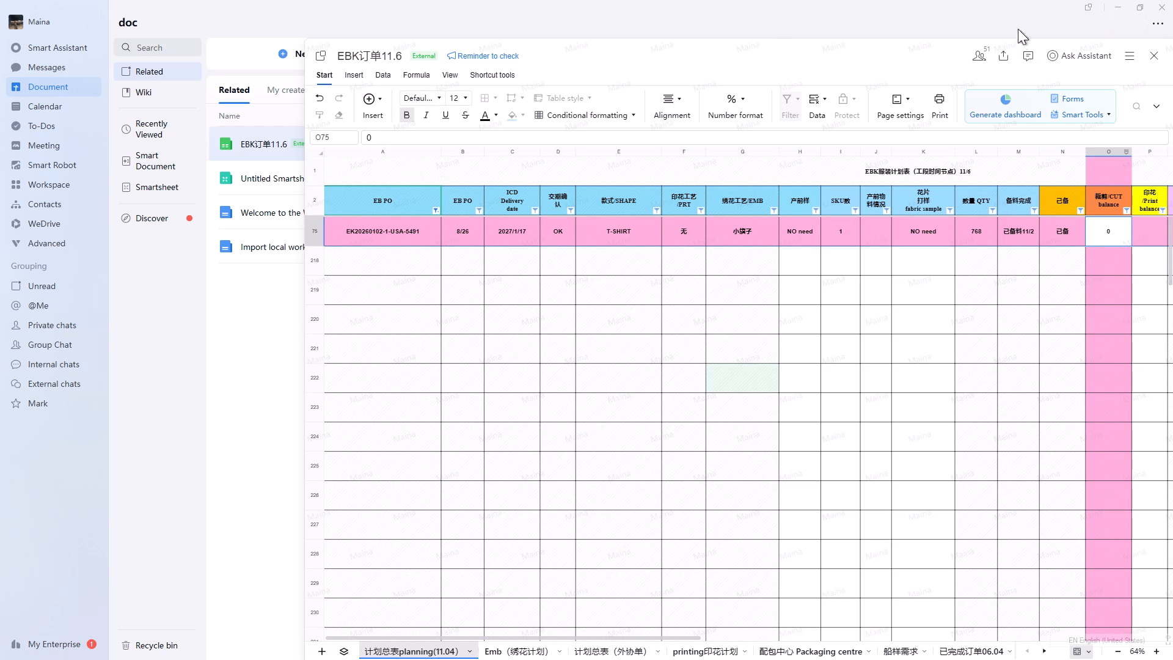
Switch to WPS Office and copy the November 6 cutting report, rows 79 to 120 of Sheet1 in 036.xlsx.
{"action": "left_click", "coordinate": [1029, 15]}
{"action": "left_click", "coordinate": [1116, 2]}
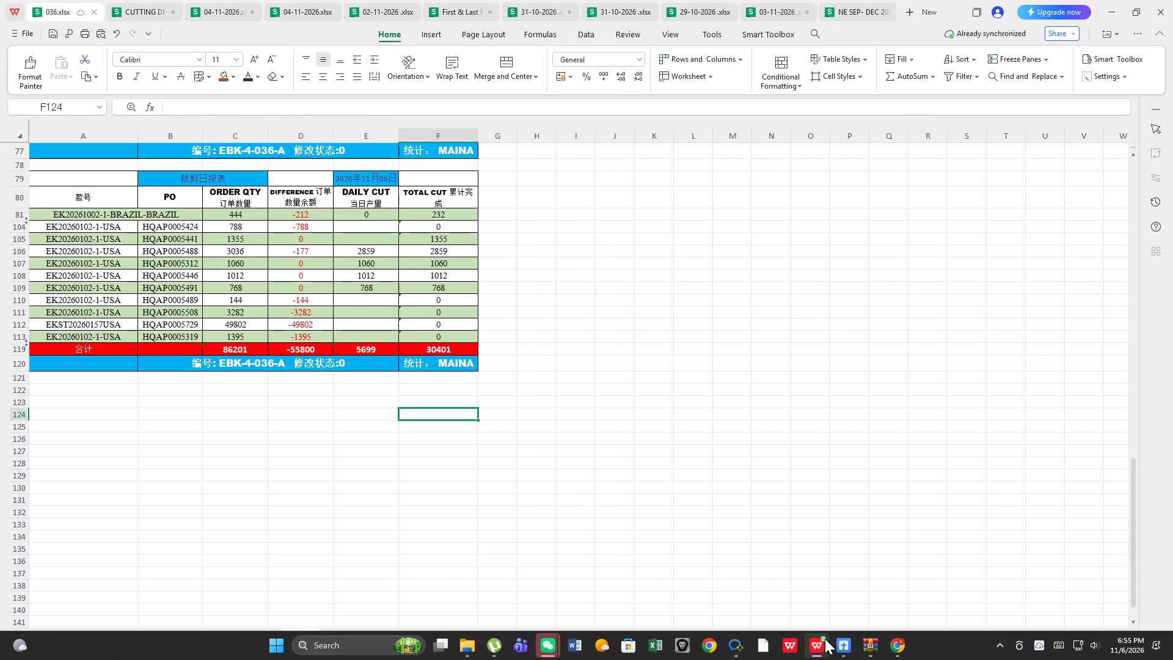
{"action": "left_click", "coordinate": [820, 606]}
{"action": "left_click", "coordinate": [845, 15]}
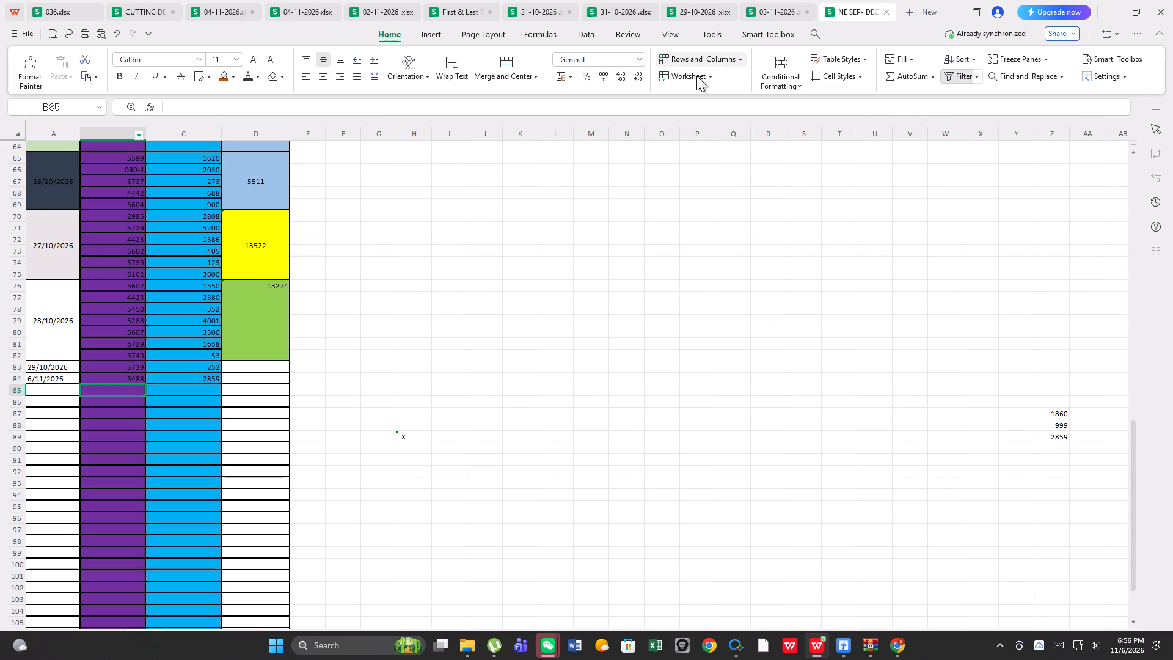
{"action": "left_click", "coordinate": [72, 3]}
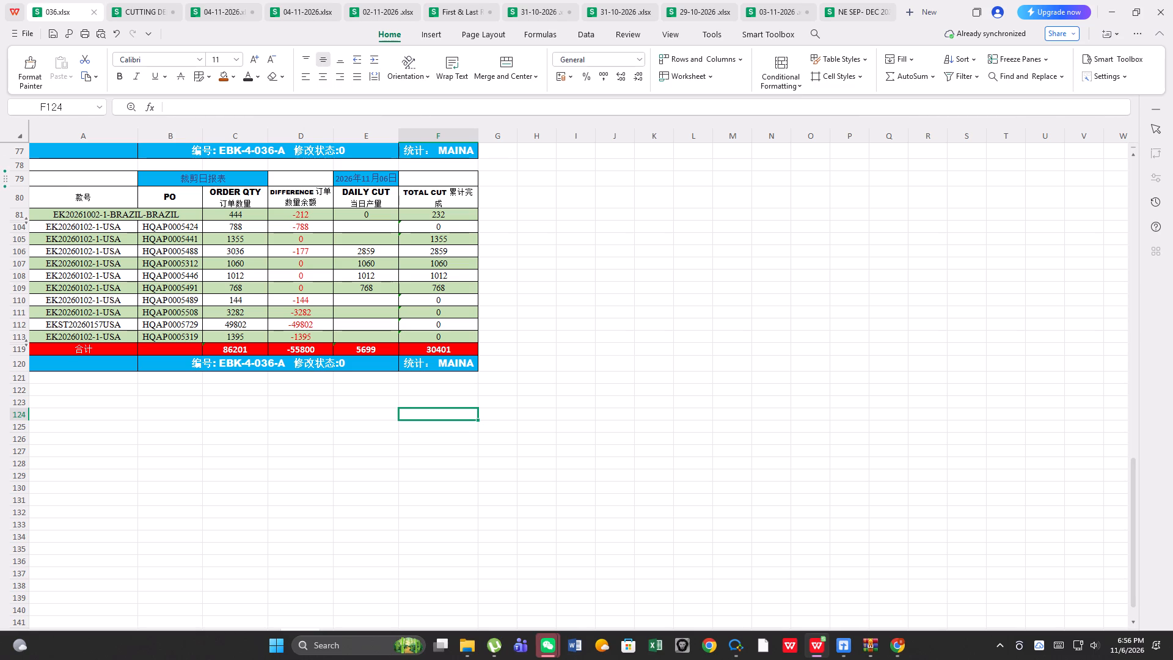
{"action": "left_click_drag", "start_coordinate": [18, 179], "coordinate": [129, 394]}
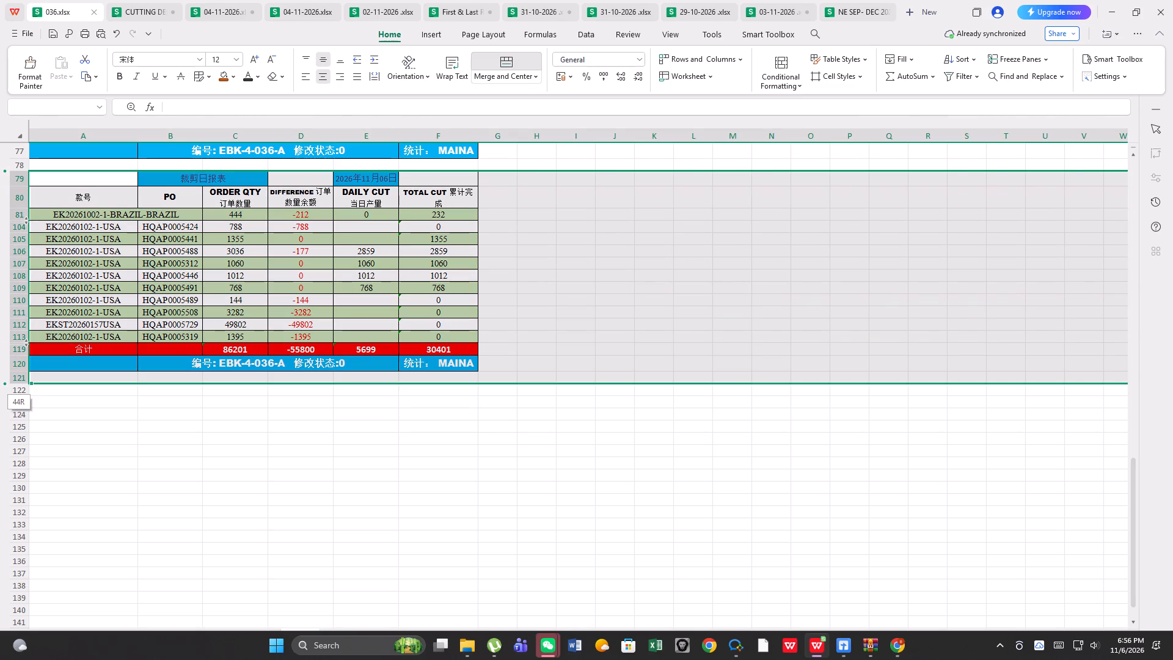
{"action": "left_click_drag", "start_coordinate": [129, 394], "coordinate": [125, 365]}
{"action": "right_click", "coordinate": [224, 309]}
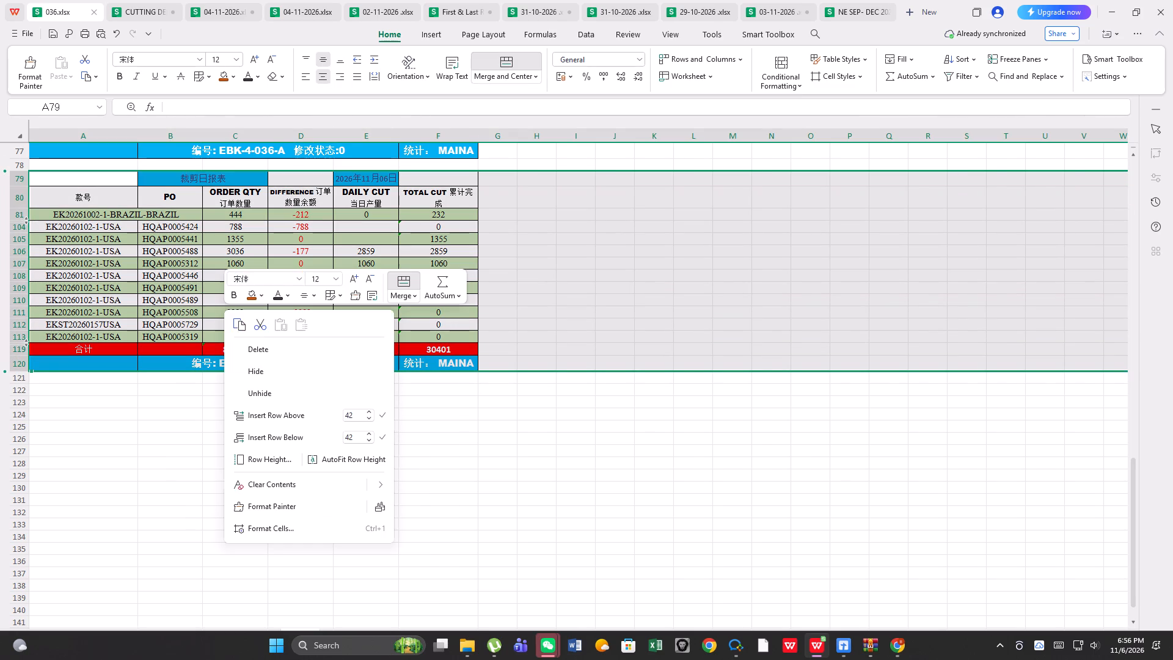
{"action": "left_click", "coordinate": [241, 324]}
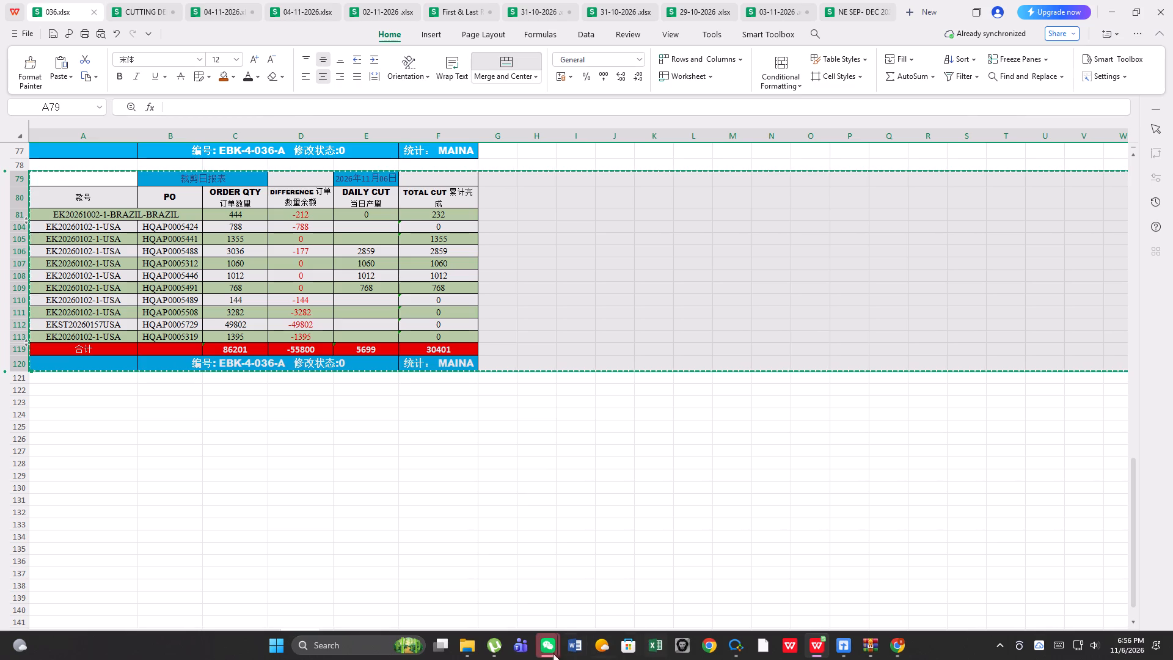
Switch to Weixin and send the copied cutting report as a picture in the currently open colleague chat.
{"action": "left_click", "coordinate": [509, 615]}
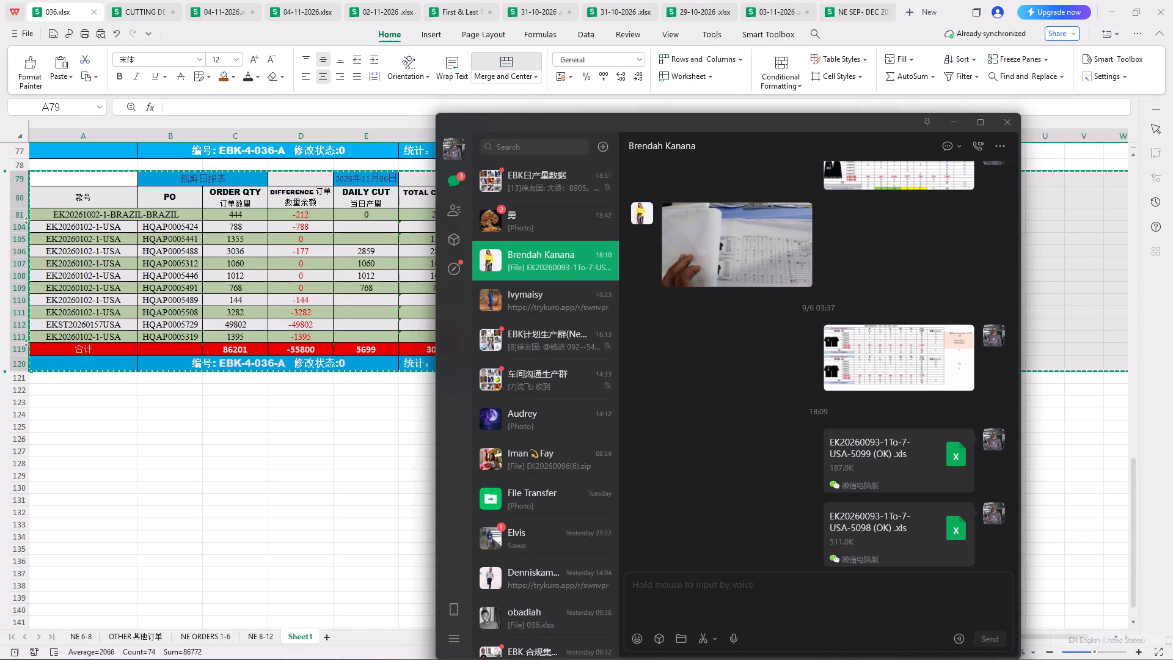
{"action": "right_click", "coordinate": [633, 584]}
{"action": "left_click", "coordinate": [648, 591]}
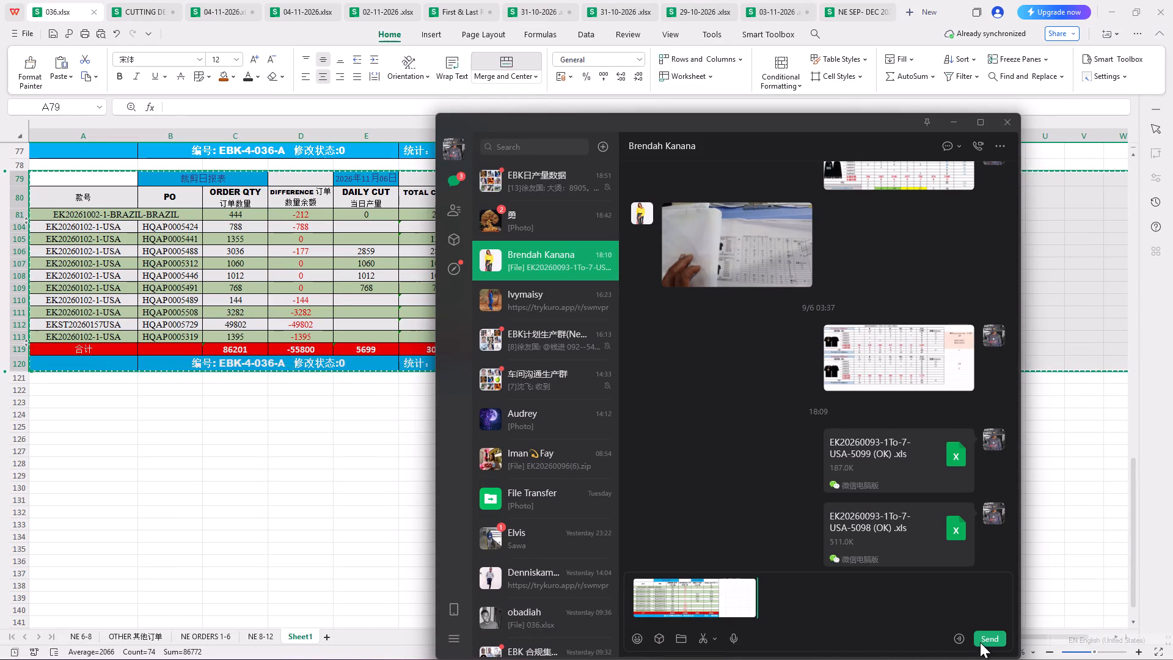
{"action": "left_click", "coordinate": [980, 642]}
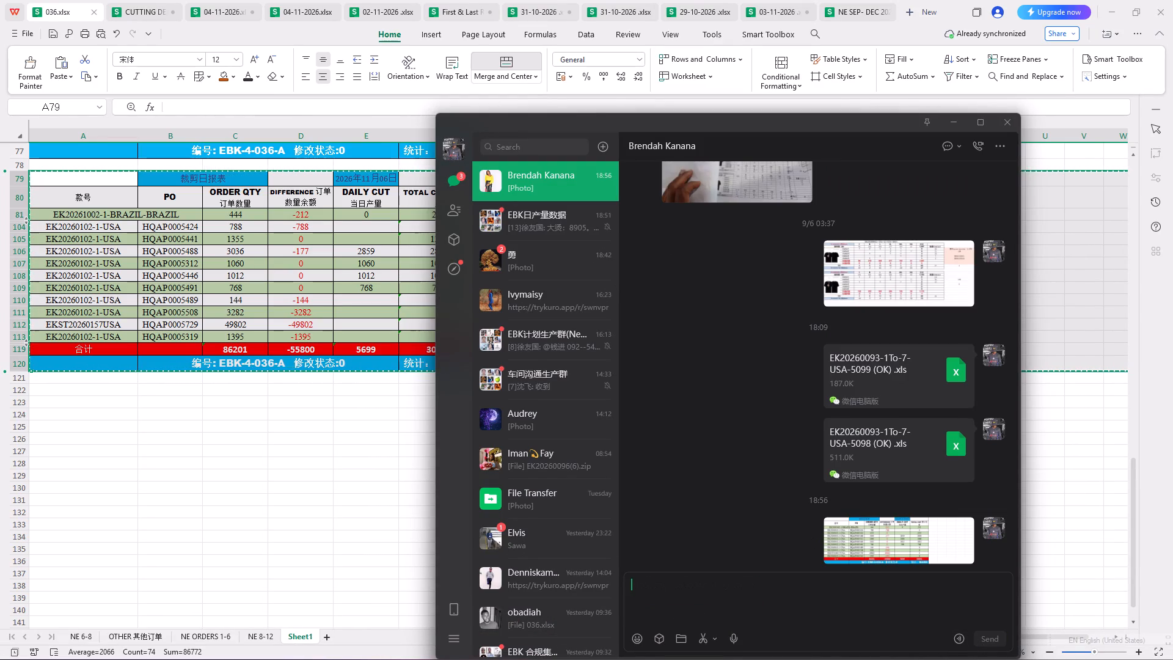
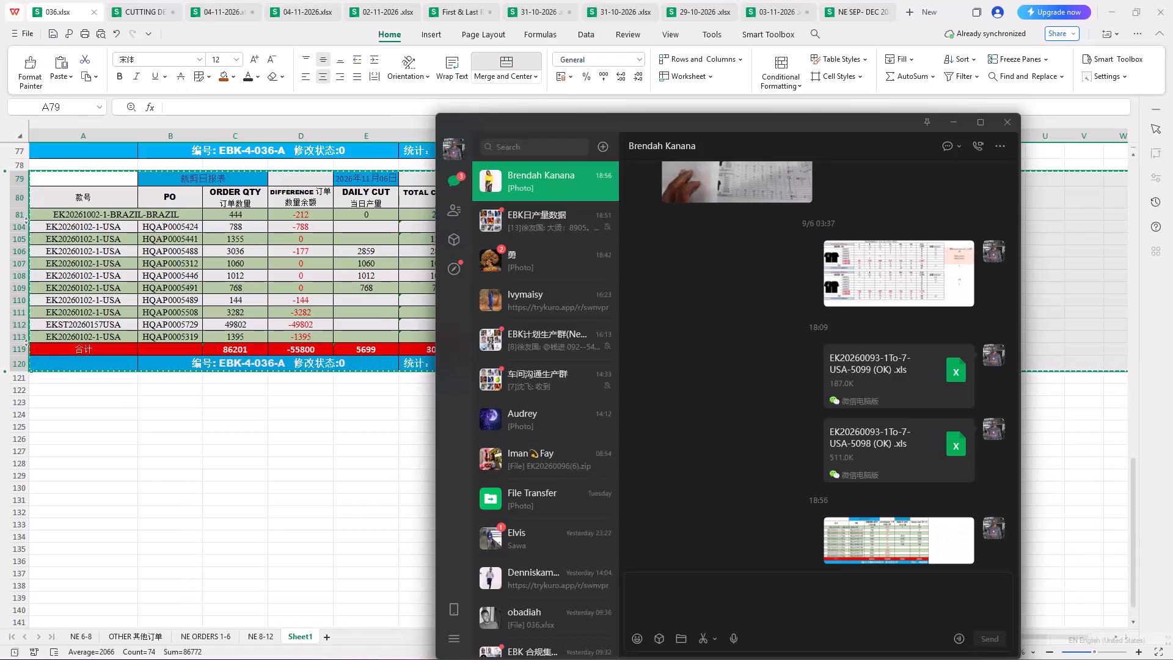
Minimize the WPS Office window holding the 036.xlsx cutting report, followed by the Weixin chat window.
{"action": "left_click", "coordinate": [48, 31]}
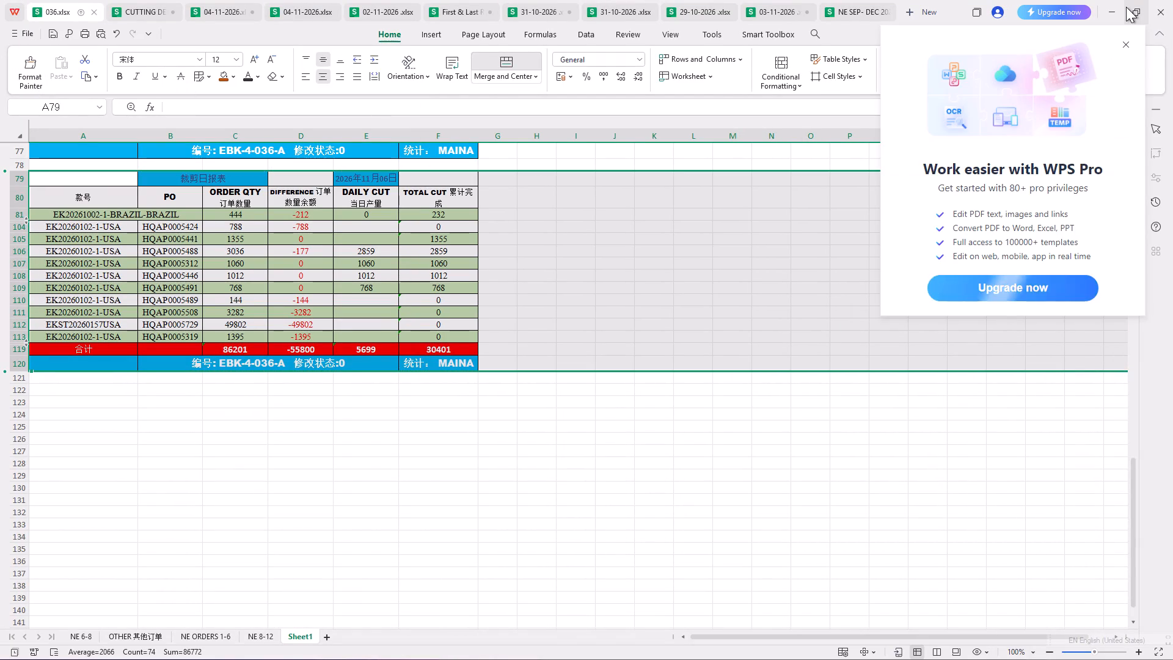
{"action": "left_click", "coordinate": [1109, 12]}
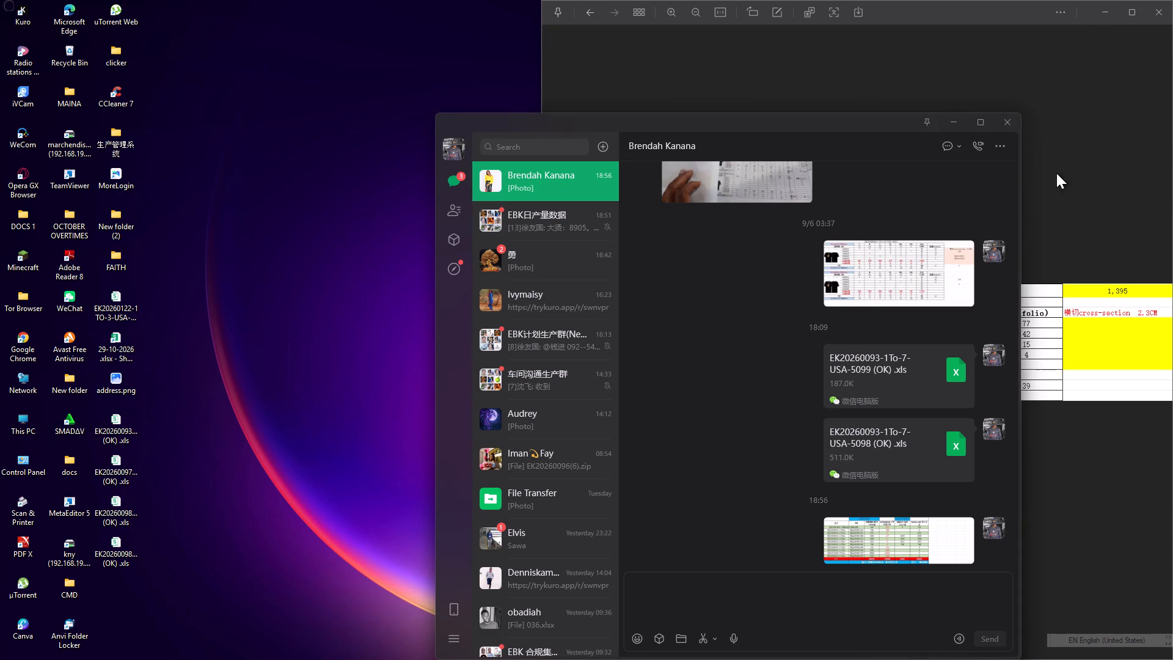
{"action": "left_click", "coordinate": [959, 124]}
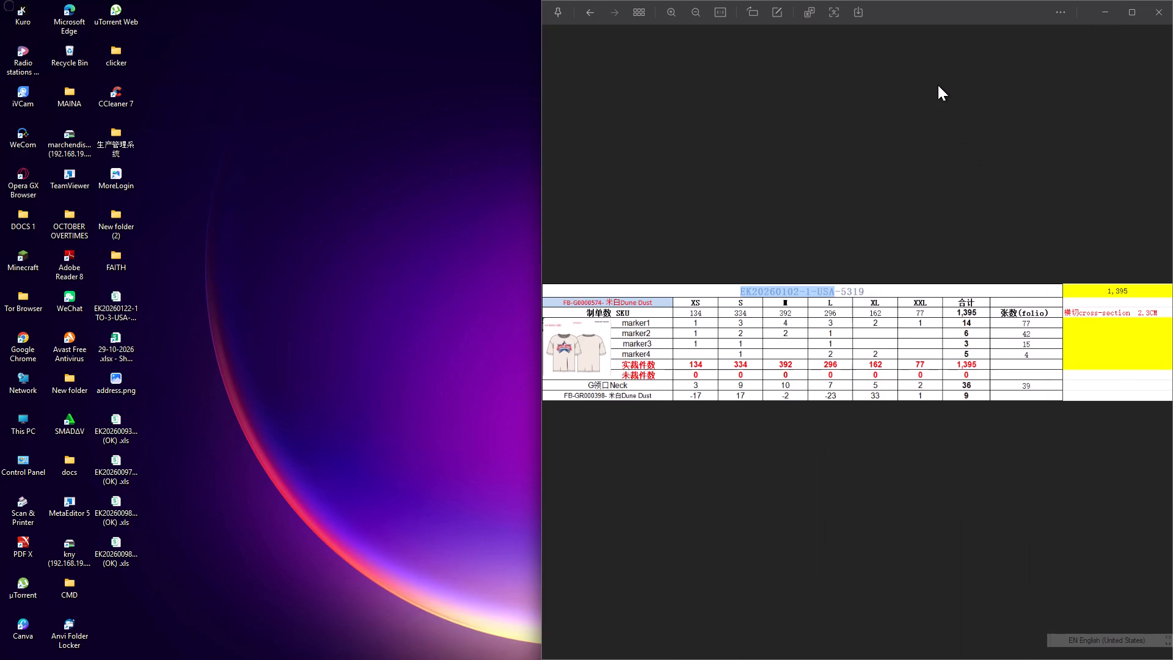
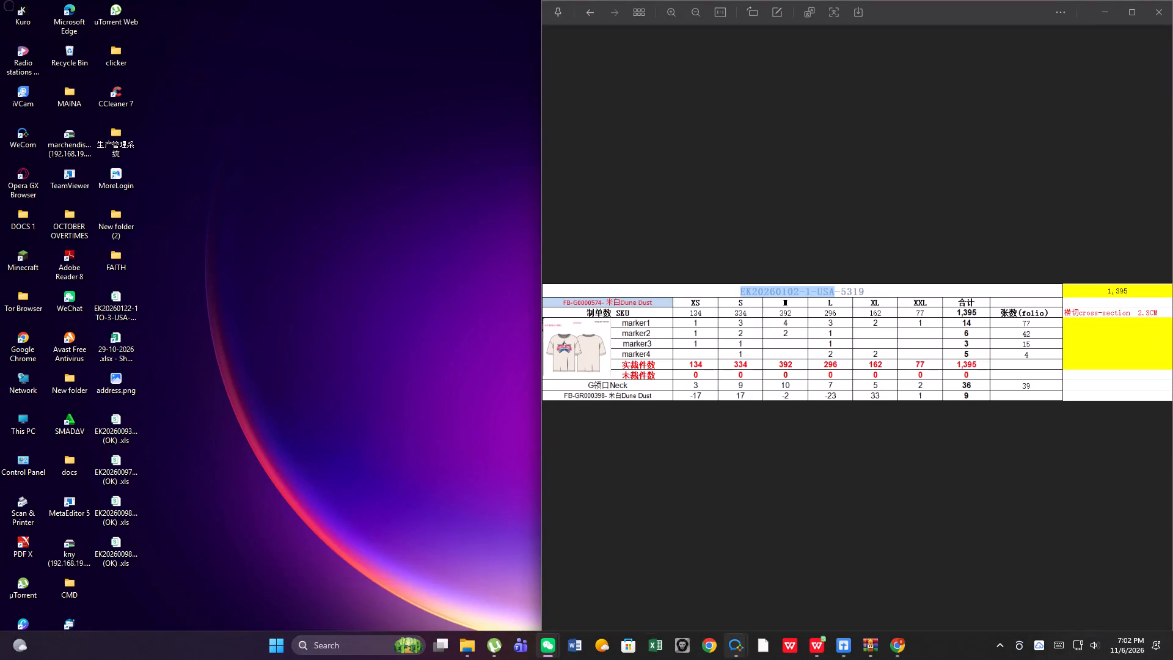
Reopen the Weixin chats, copy the November 6 cutting report image sent at 18:56, and send it to the colleague 勇.
{"action": "left_click", "coordinate": [539, 604]}
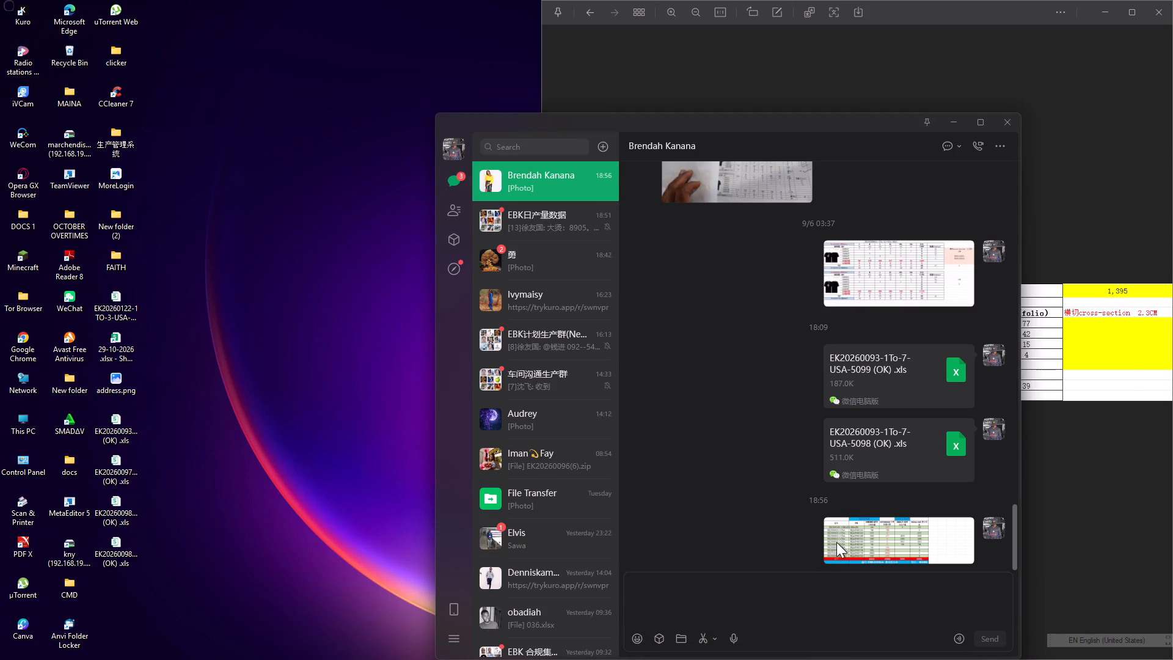
{"action": "left_click", "coordinate": [836, 542]}
{"action": "right_click", "coordinate": [738, 328]}
{"action": "left_click", "coordinate": [765, 347]}
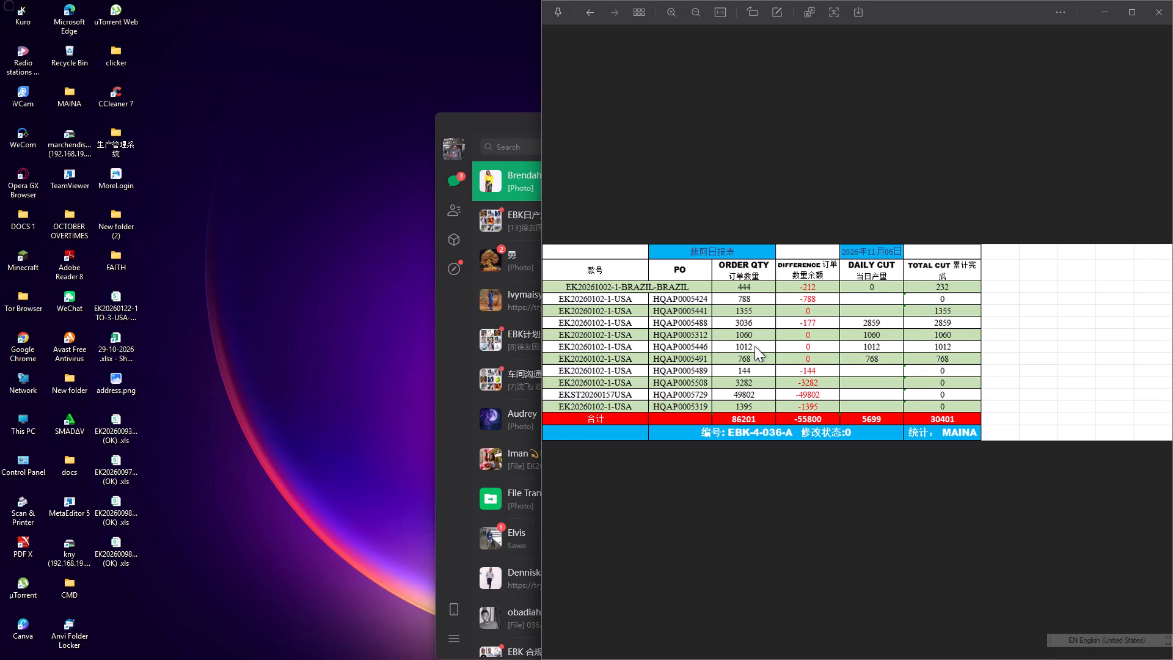
{"action": "left_click", "coordinate": [524, 269]}
{"action": "right_click", "coordinate": [648, 588]}
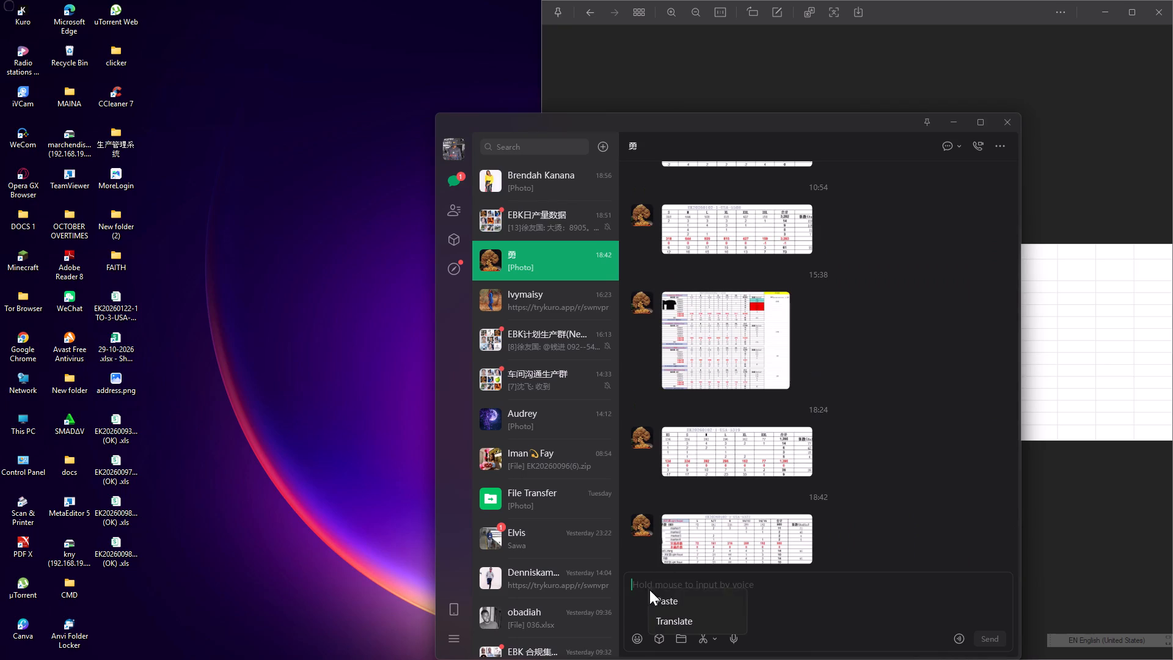
{"action": "left_click", "coordinate": [678, 599]}
{"action": "left_click", "coordinate": [996, 639]}
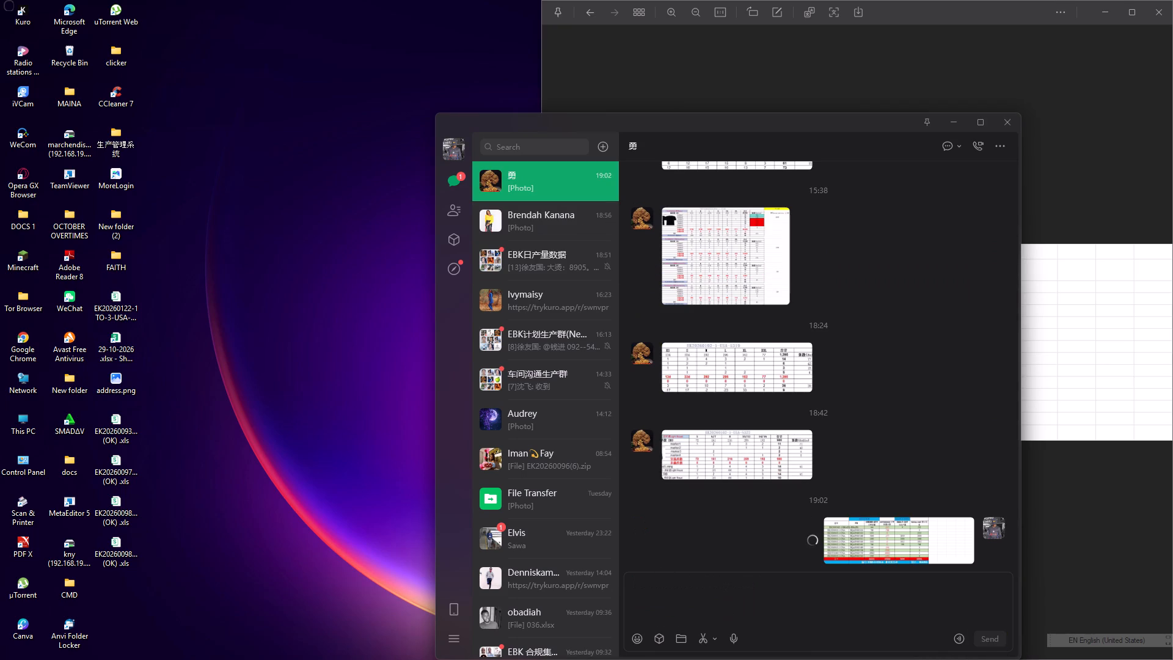
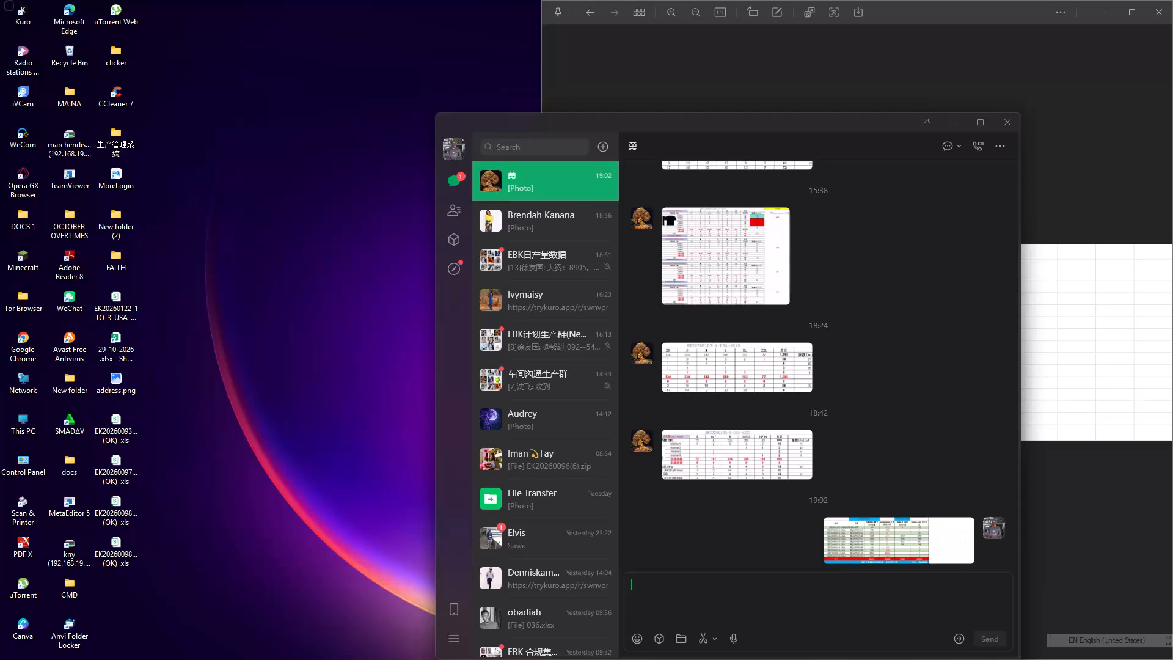
Minimize the image viewer and browser windows behind the chat, and switch to the 036.xlsx cutting report in WPS Office.
{"action": "left_click", "coordinate": [1097, 13]}
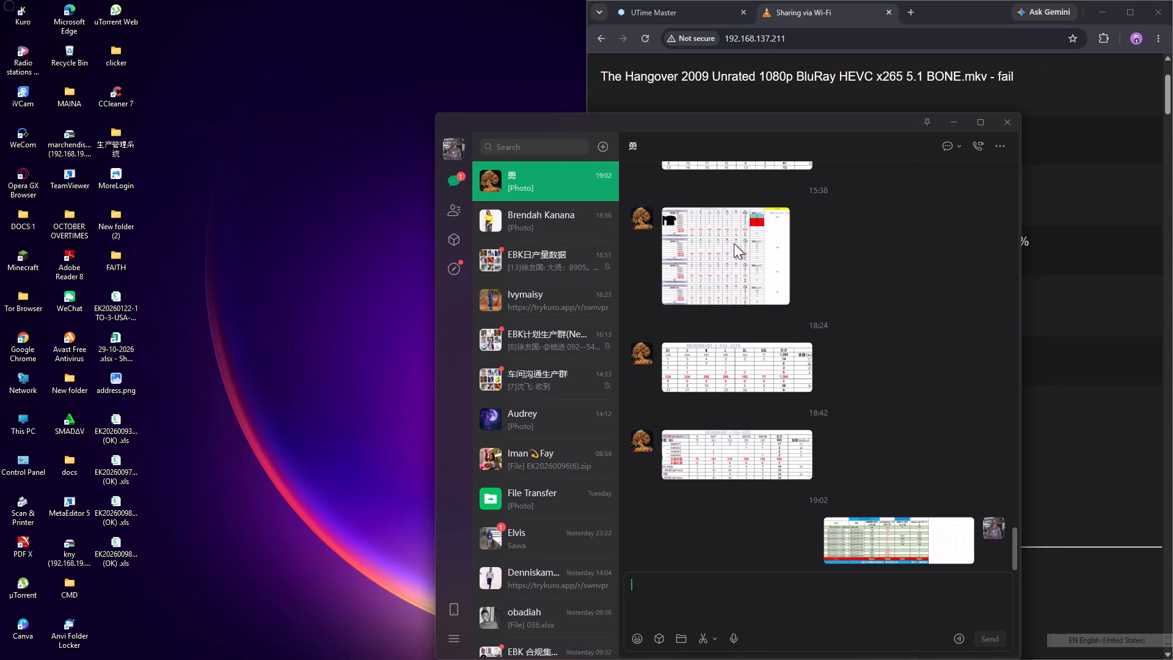
{"action": "left_click", "coordinate": [1097, 13]}
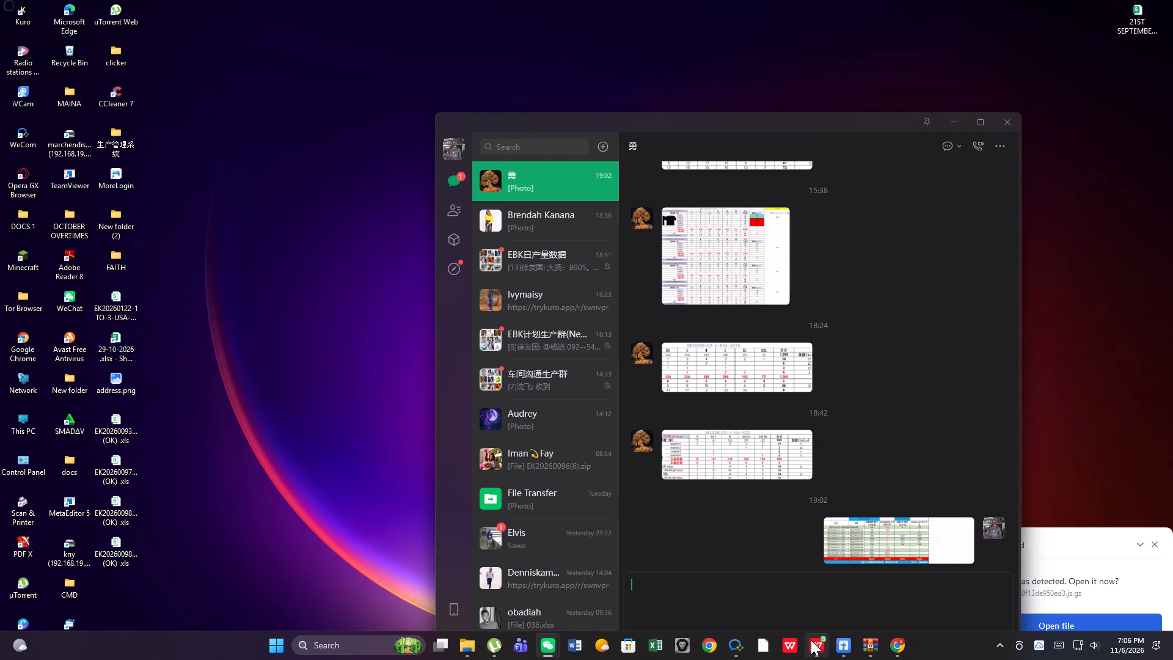
{"action": "left_click", "coordinate": [808, 589]}
{"action": "scroll", "coordinate": [334, 370], "scroll_direction": "up", "scroll_amount": 2}
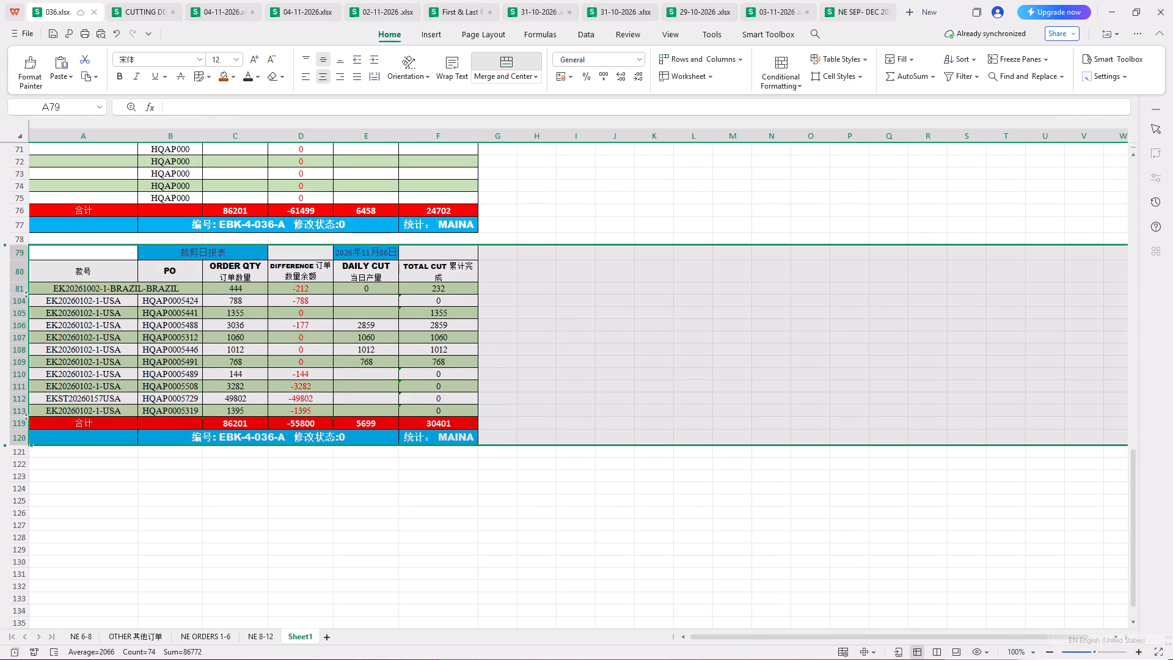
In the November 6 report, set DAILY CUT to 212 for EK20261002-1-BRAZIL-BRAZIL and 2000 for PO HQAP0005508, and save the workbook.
{"action": "left_click", "coordinate": [357, 292]}
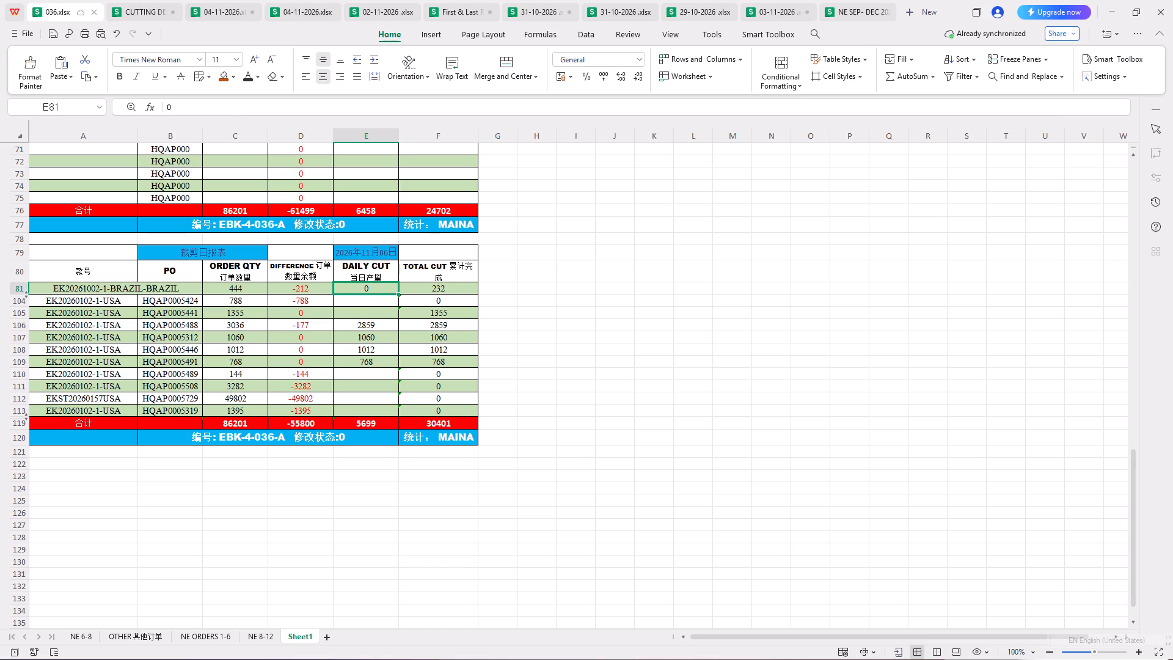
{"action": "type", "text": "212"}
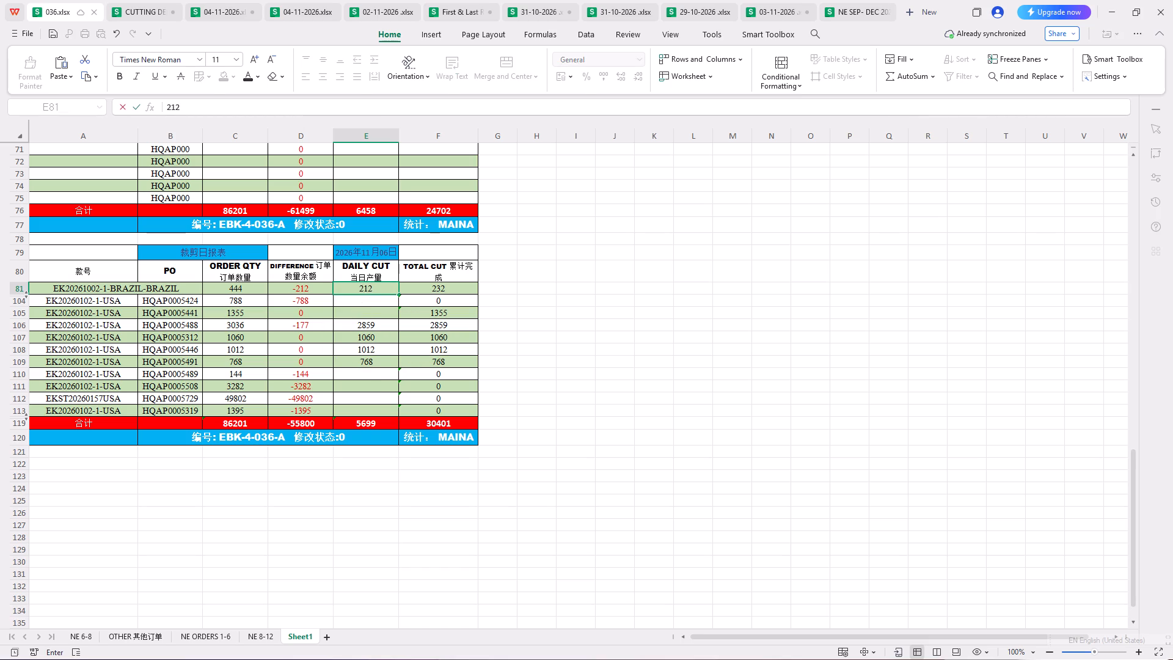
{"action": "left_click", "coordinate": [553, 340]}
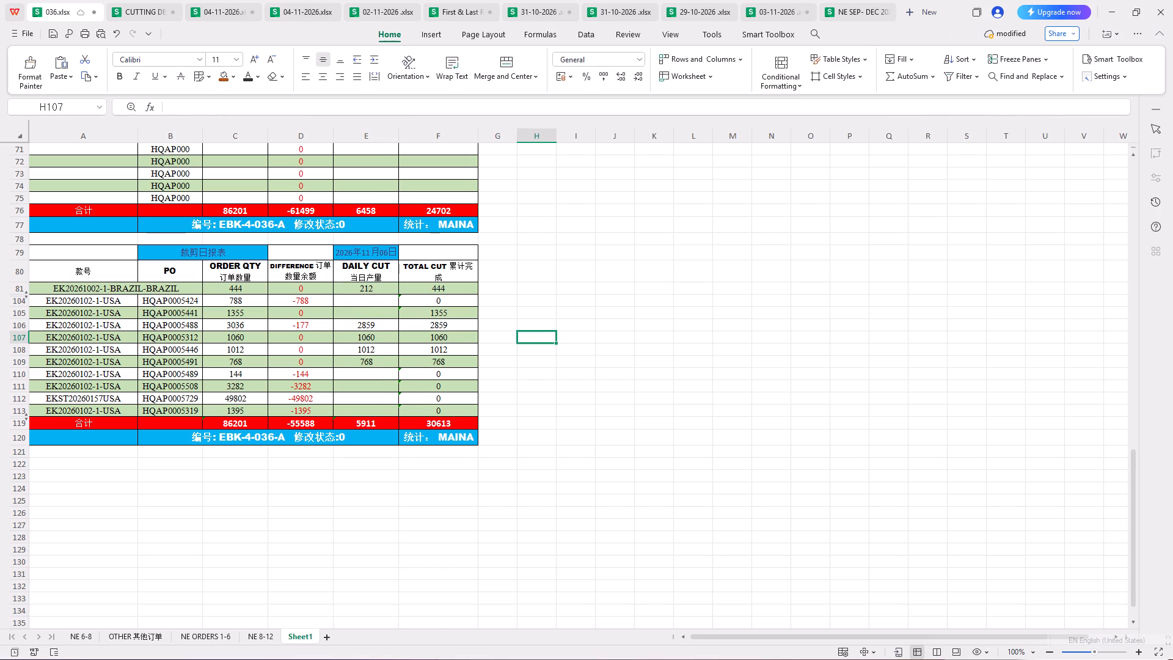
{"action": "left_click", "coordinate": [346, 387]}
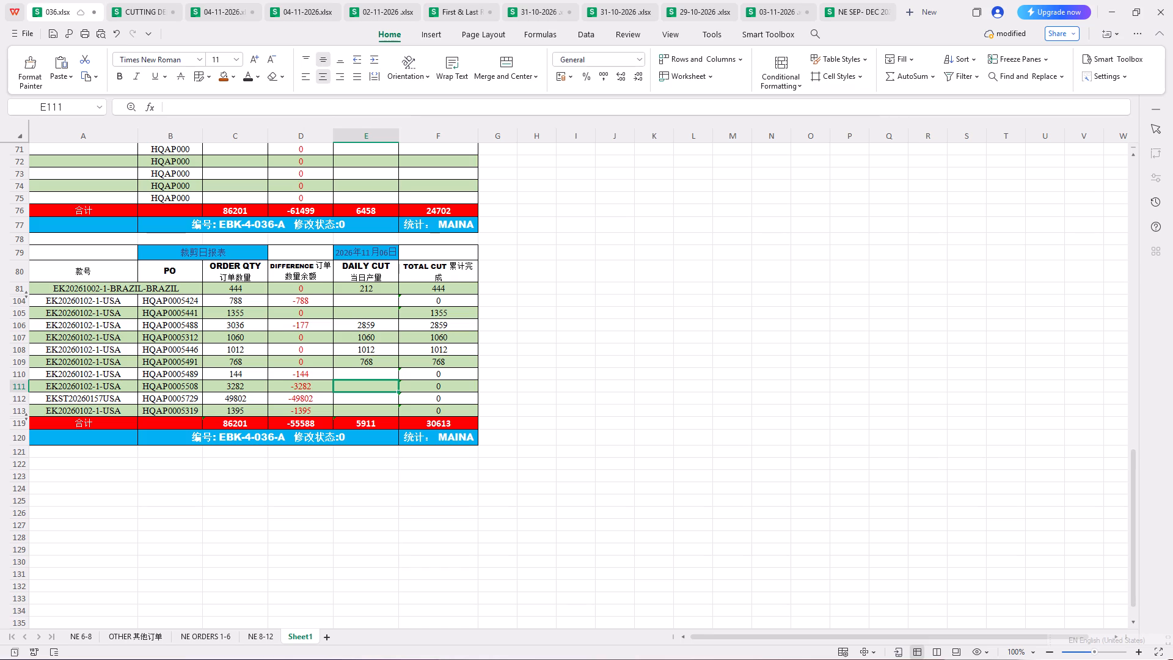
{"action": "type", "text": "2000"}
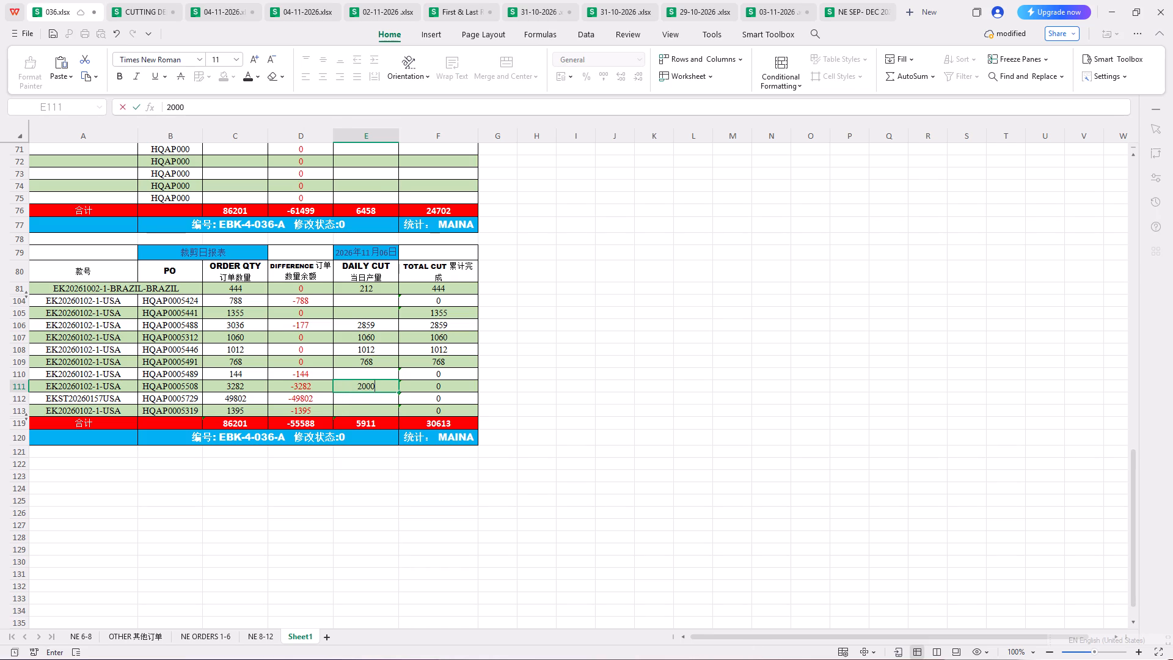
{"action": "left_click", "coordinate": [640, 530]}
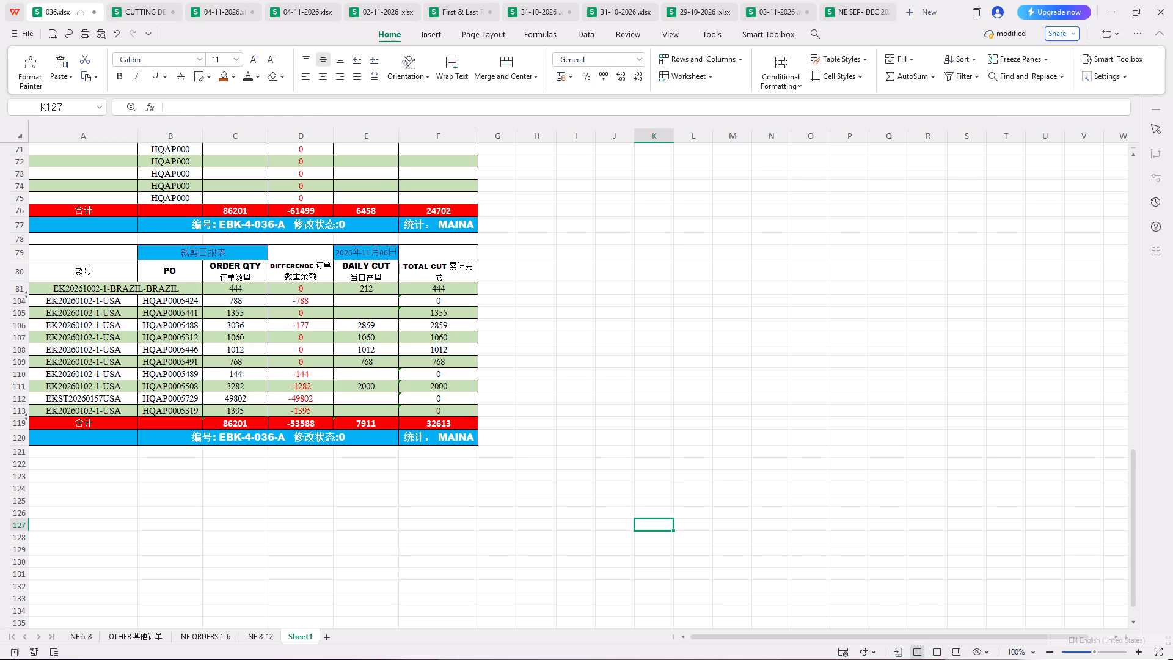
{"action": "left_click", "coordinate": [56, 31]}
Copy the November 6 cutting report rows 79 to 120 and send them as an image to 勇 in Weixin.
{"action": "left_click_drag", "start_coordinate": [25, 256], "coordinate": [244, 427]}
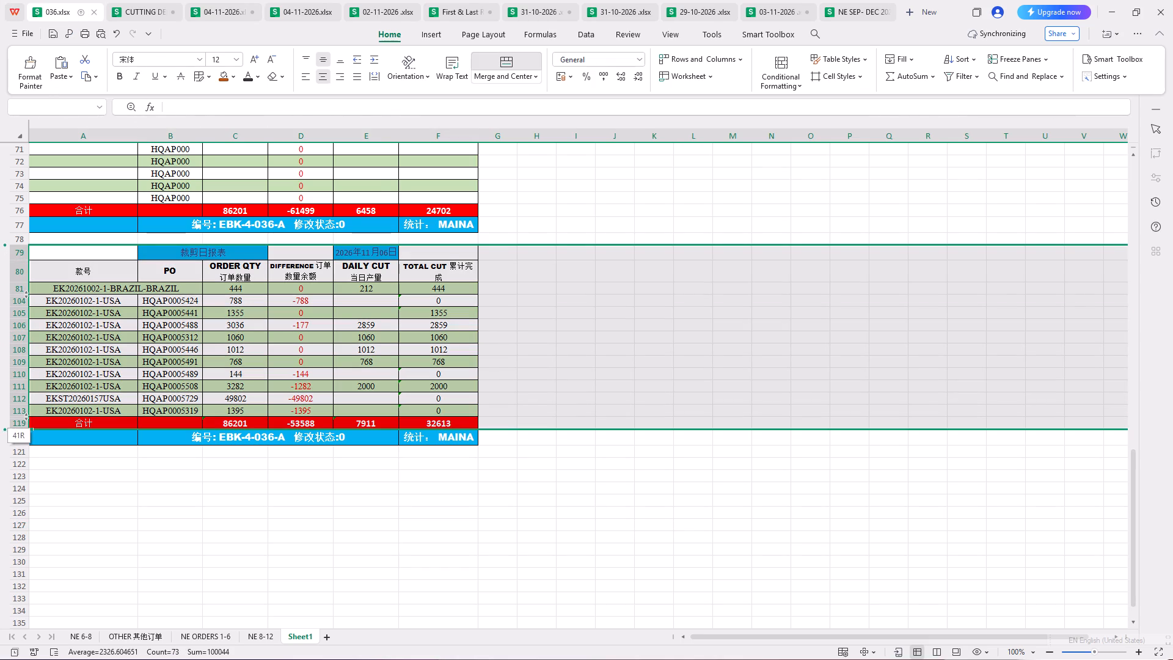
{"action": "left_click_drag", "start_coordinate": [244, 427], "coordinate": [249, 434]}
{"action": "right_click", "coordinate": [286, 400]}
{"action": "left_click", "coordinate": [298, 416]}
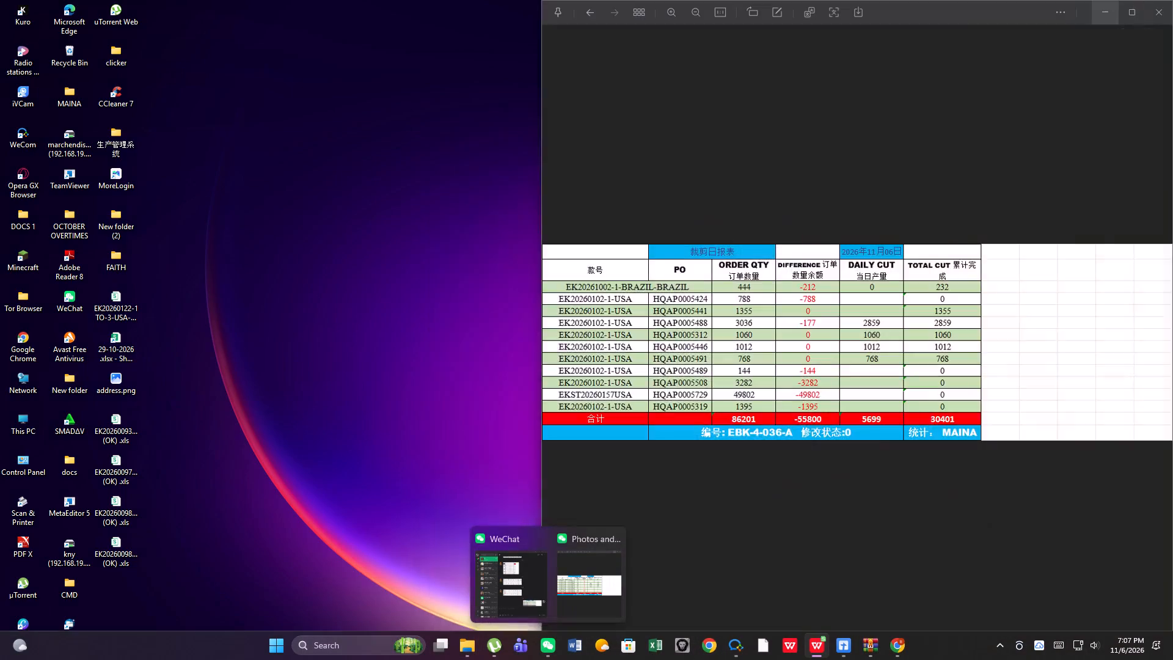
{"action": "left_click", "coordinate": [543, 595]}
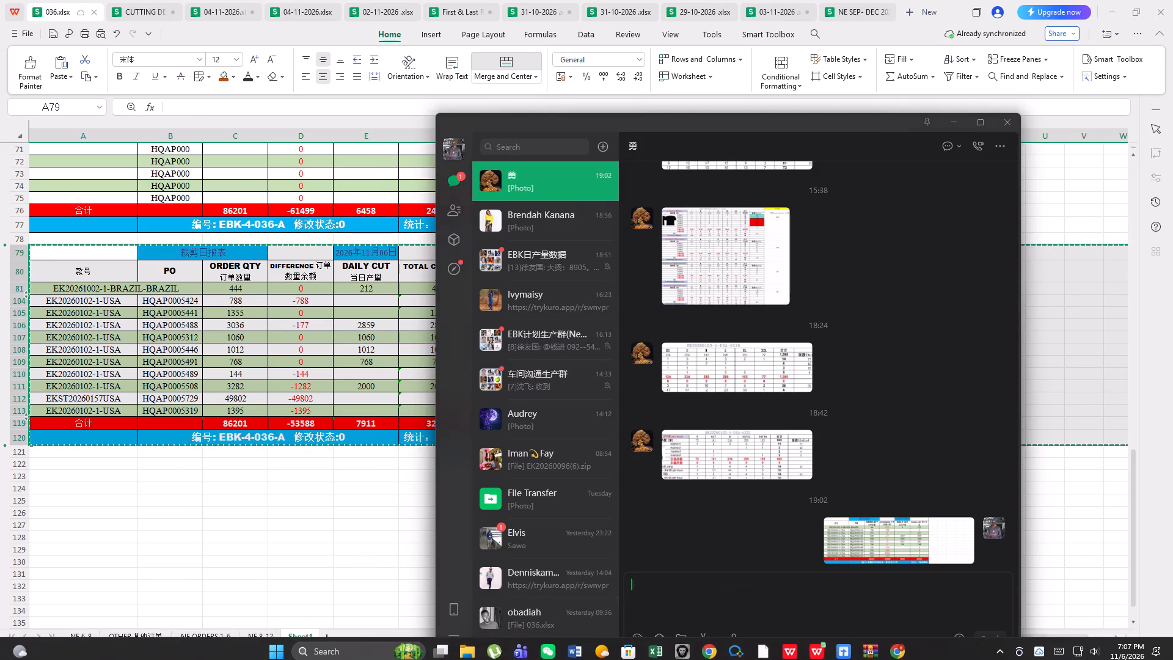
{"action": "right_click", "coordinate": [650, 595]}
{"action": "left_click", "coordinate": [668, 603]}
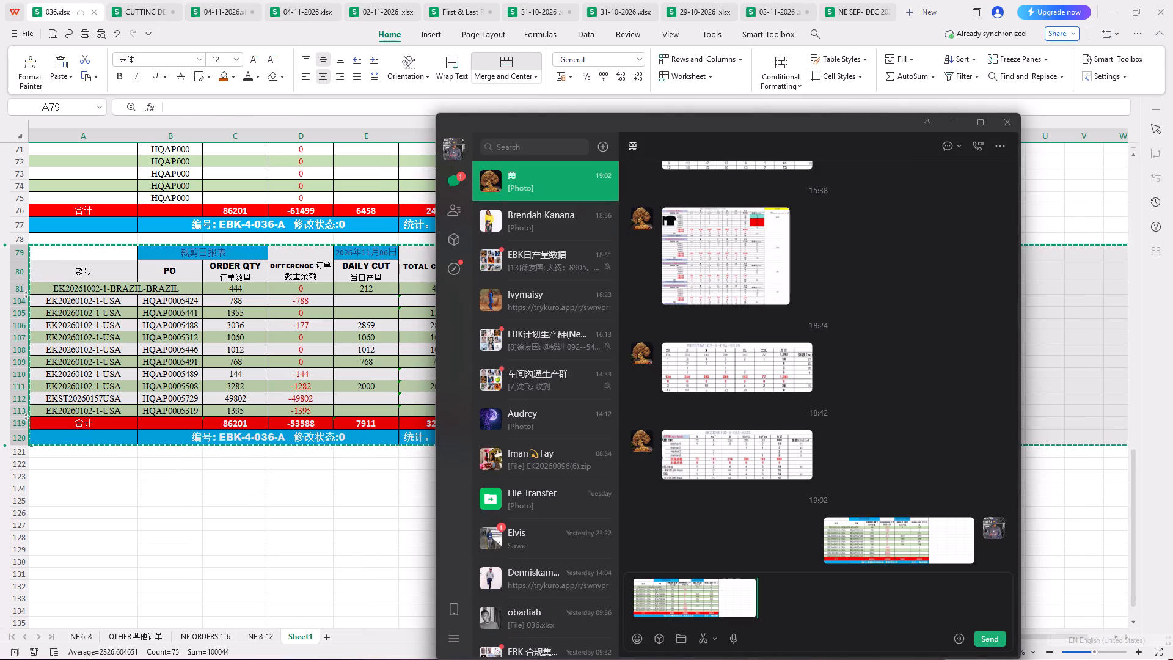
{"action": "key", "text": "Return"}
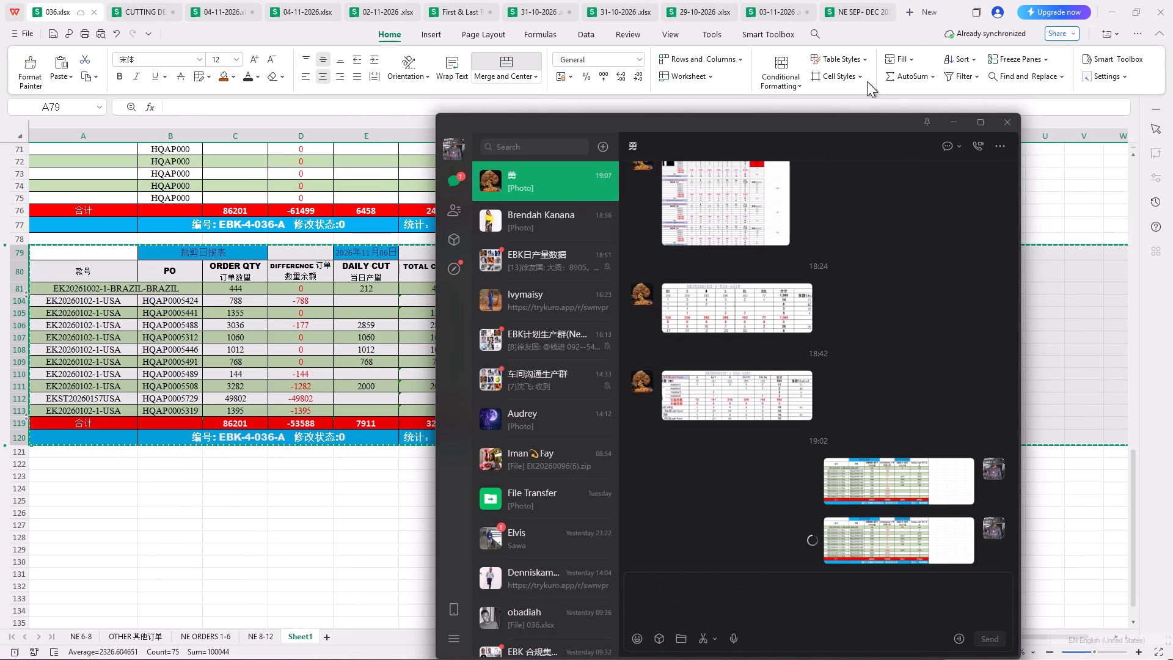
{"action": "left_click", "coordinate": [320, 489]}
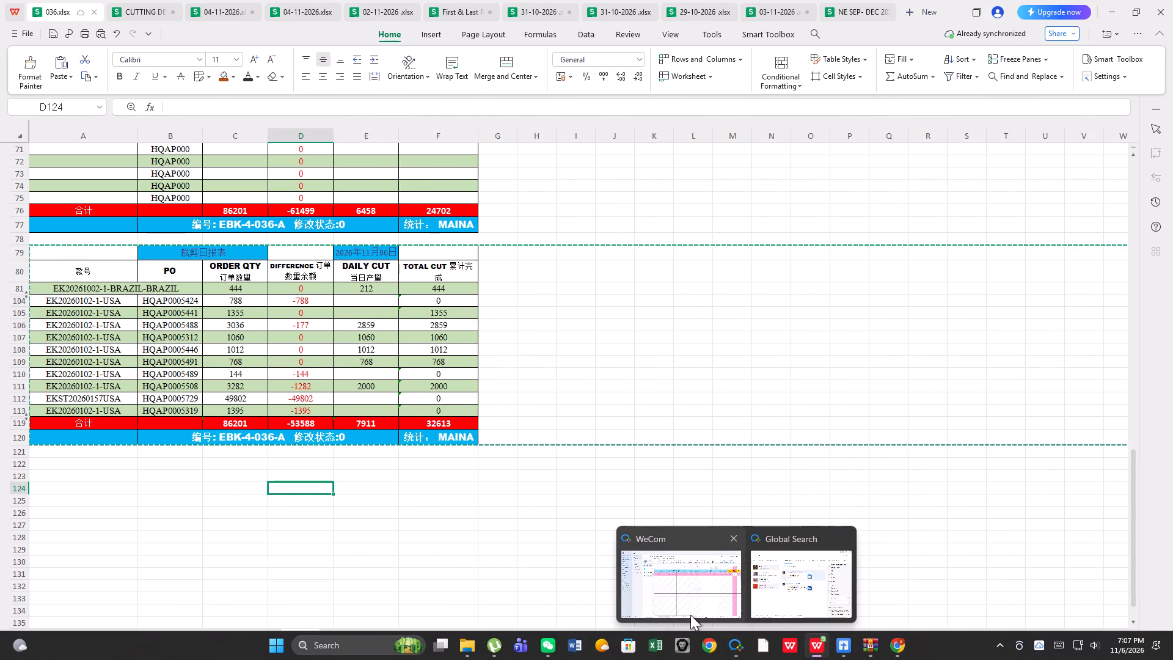
Switch to the EBK订单11.6 planning sheet in WeCom and filter the EB PO column for 5508.
{"action": "left_click", "coordinate": [690, 615]}
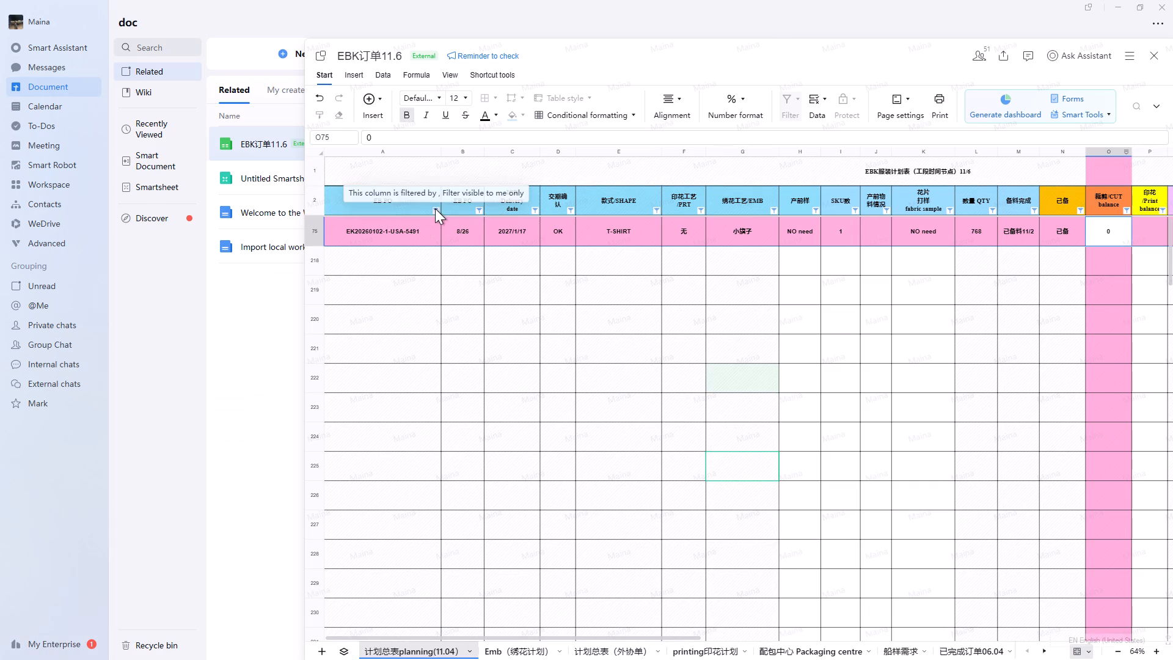
{"action": "left_click", "coordinate": [435, 208]}
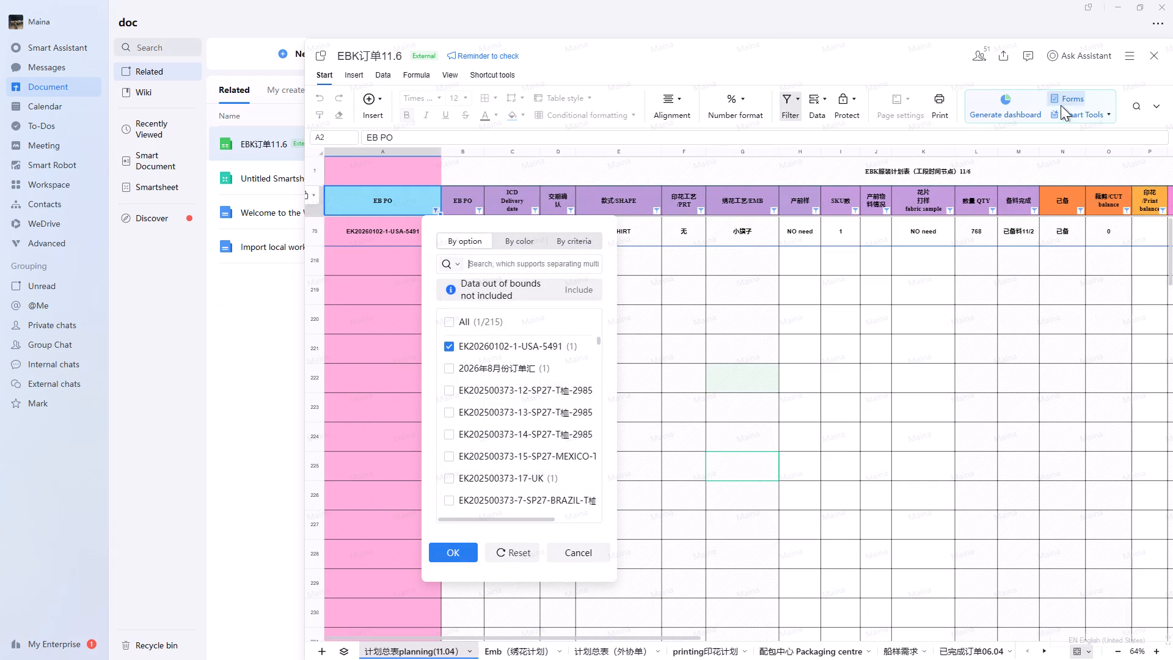
{"action": "left_click", "coordinate": [1123, 5]}
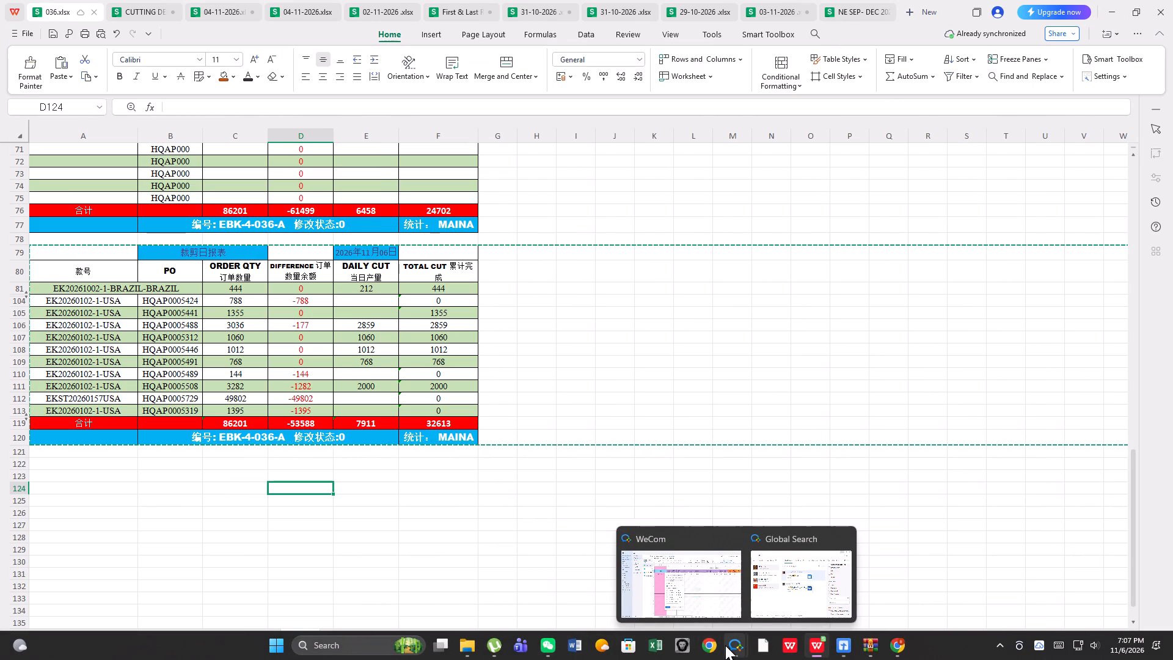
{"action": "left_click", "coordinate": [730, 608]}
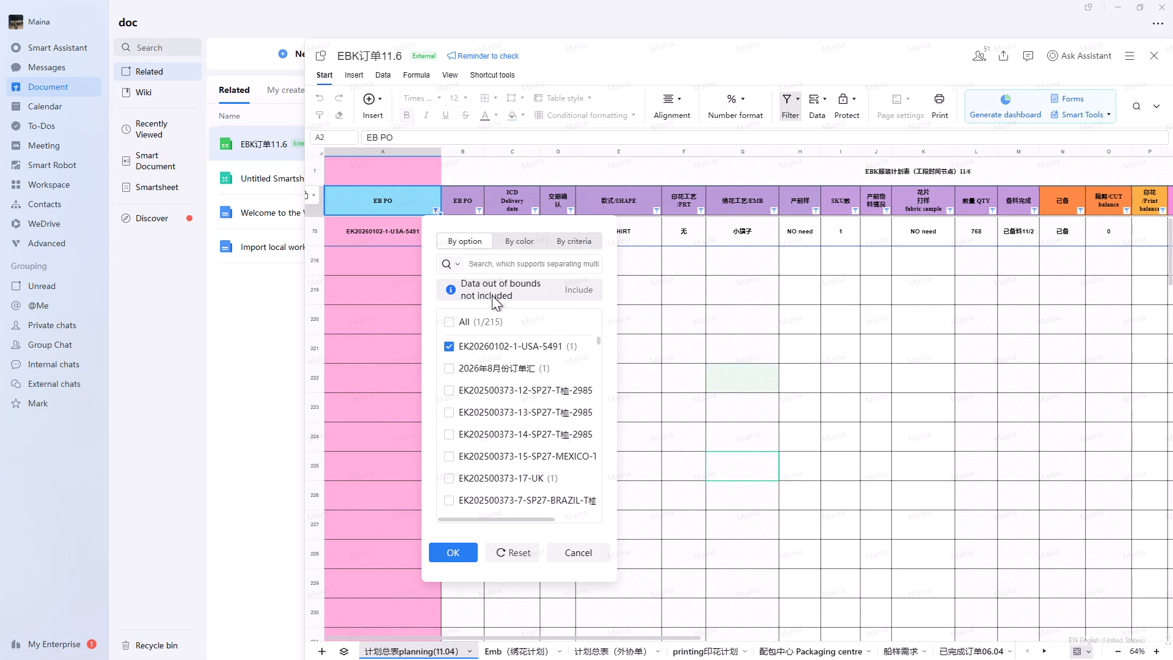
{"action": "left_click", "coordinate": [503, 265]}
{"action": "key", "text": "5"}
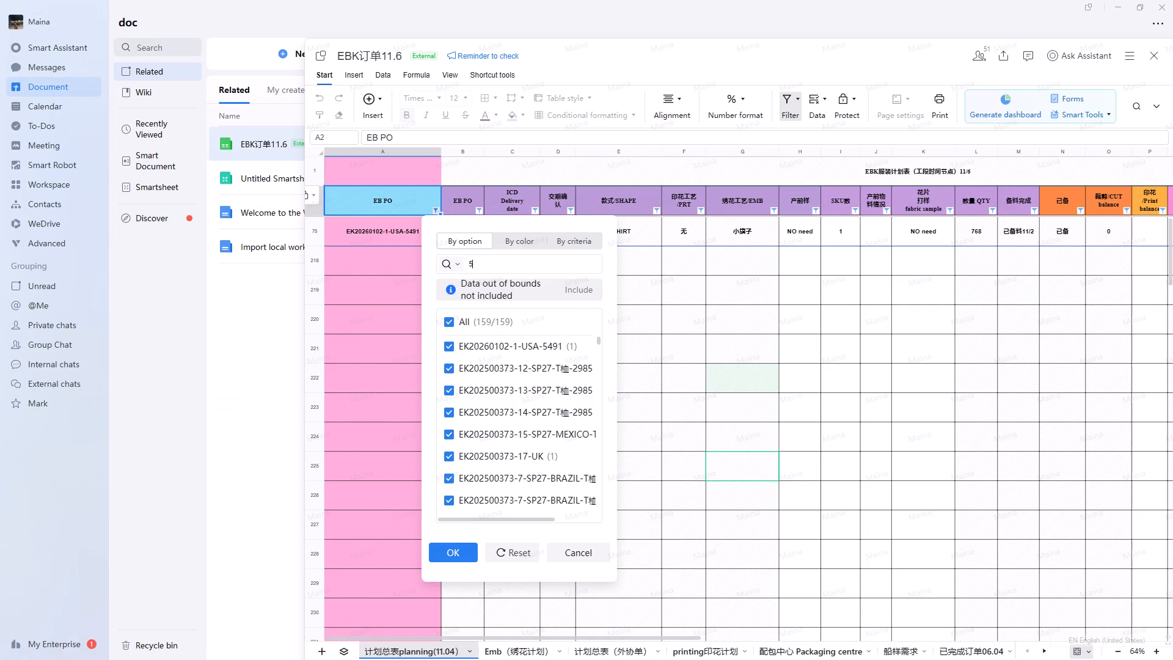
{"action": "type", "text": "508"}
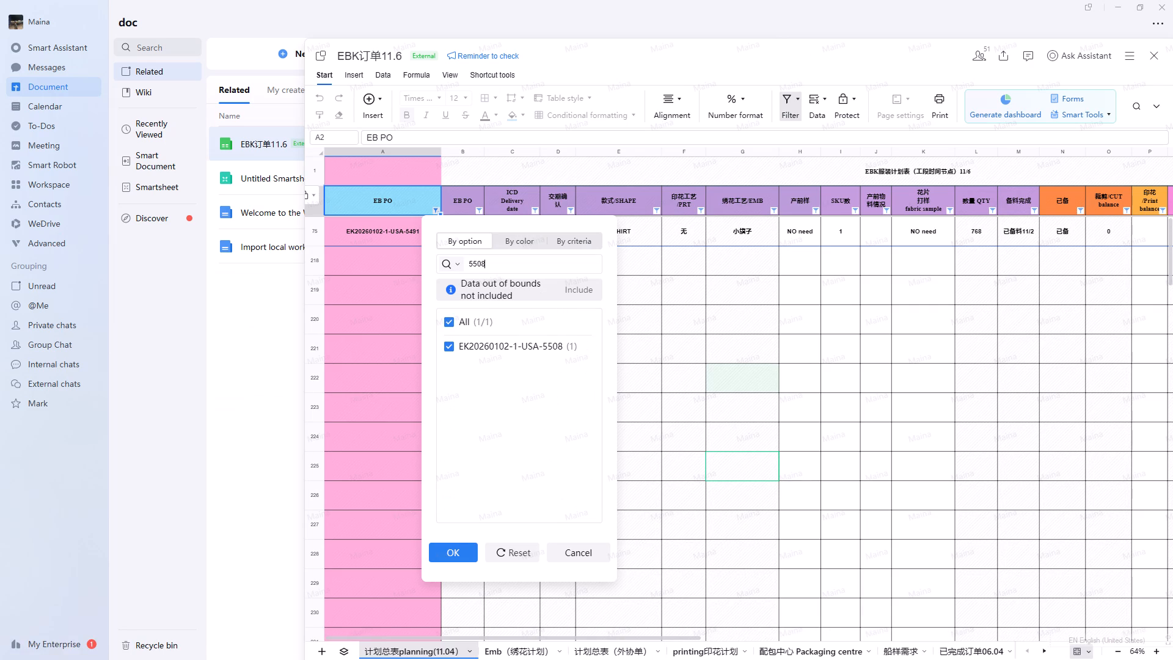
{"action": "left_click", "coordinate": [462, 548]}
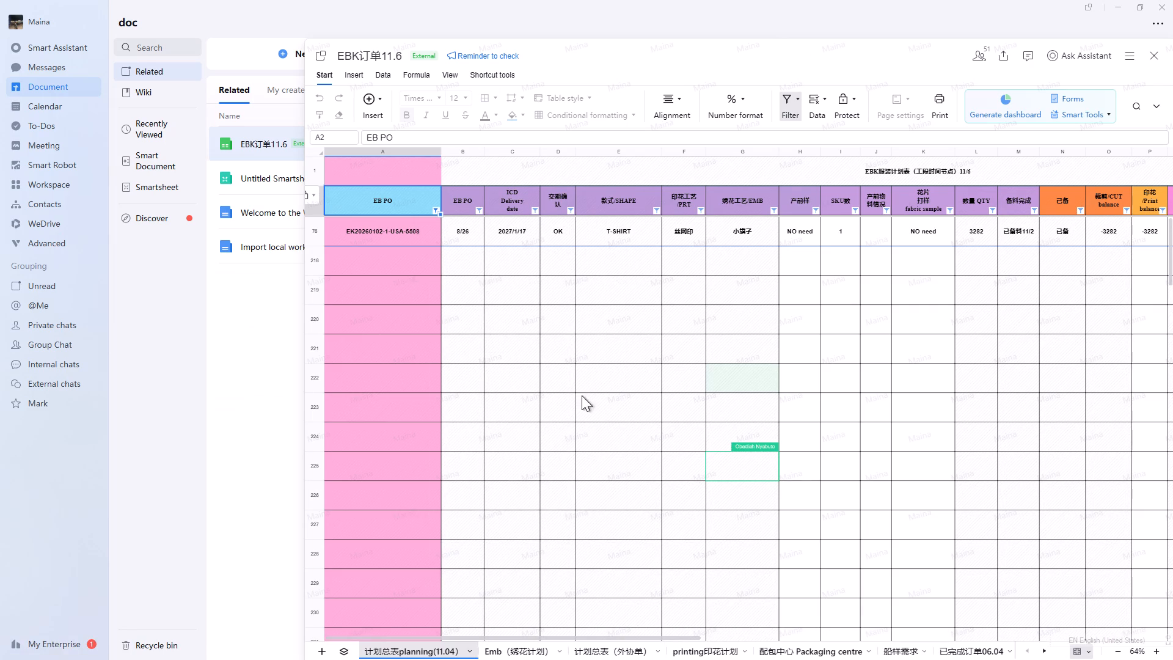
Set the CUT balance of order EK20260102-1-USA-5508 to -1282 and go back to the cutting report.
{"action": "left_click", "coordinate": [965, 237]}
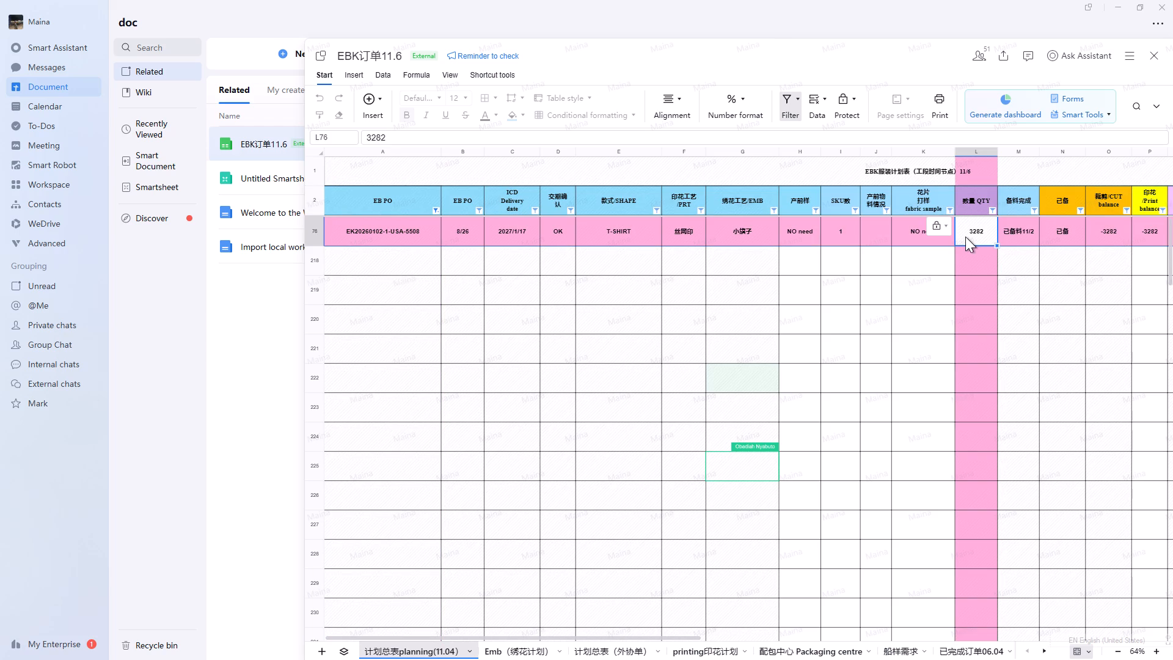
{"action": "type", "text": "1282"}
{"action": "left_click", "coordinate": [985, 231]}
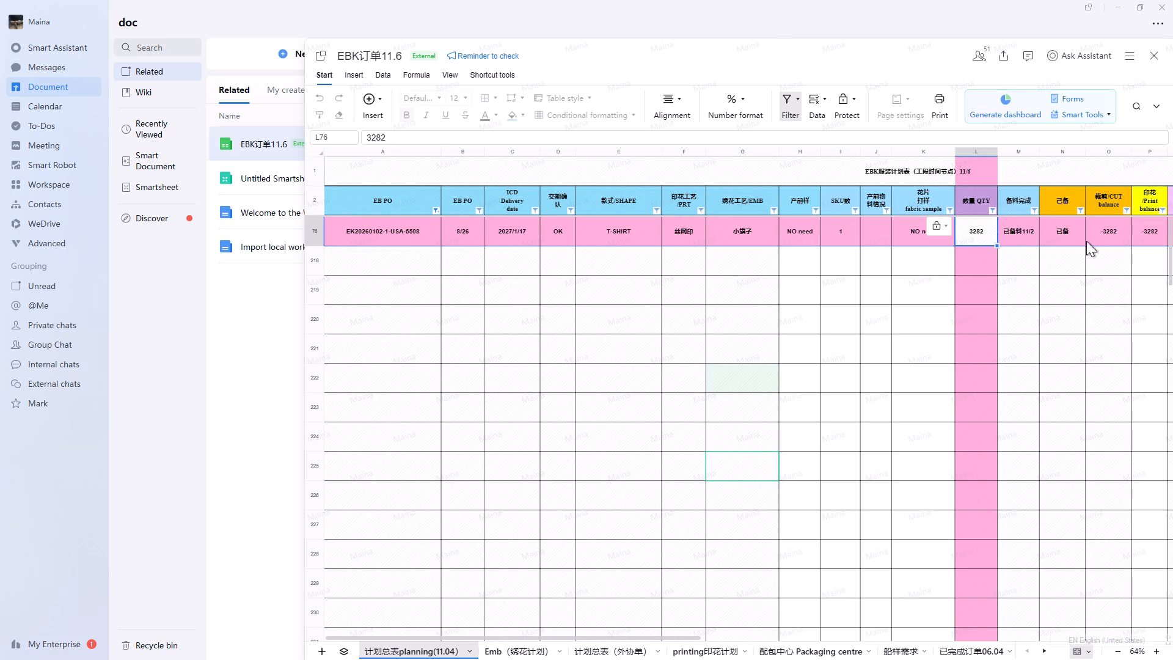
{"action": "left_click", "coordinate": [1101, 235]}
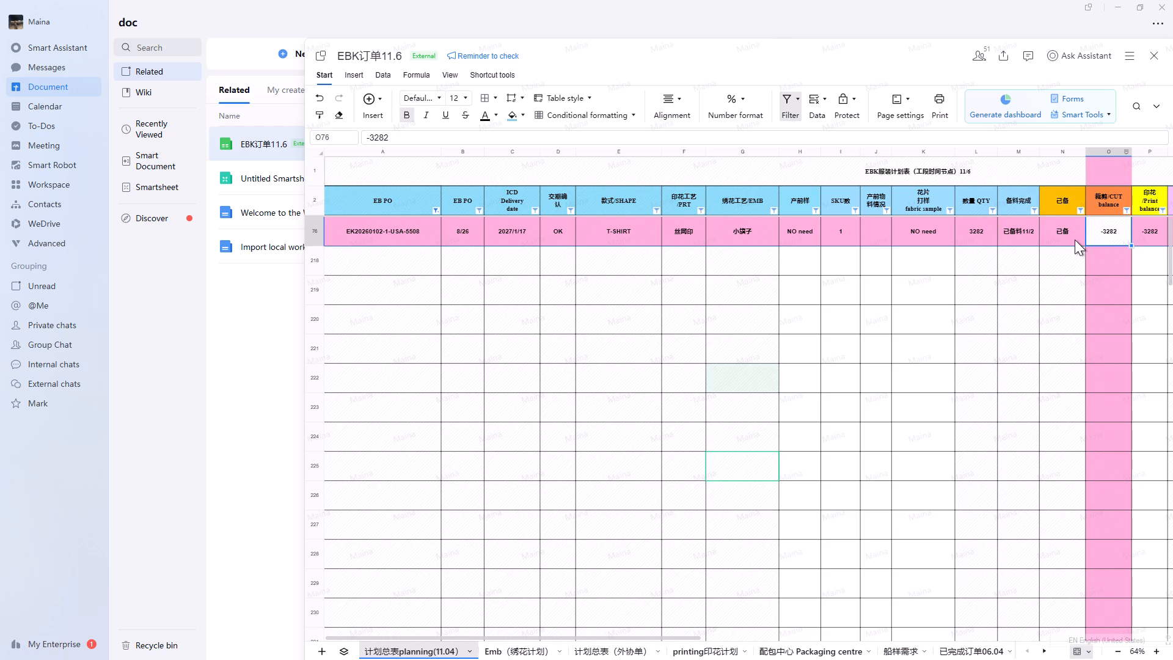
{"action": "key", "text": "minus"}
{"action": "type", "text": "1282"}
{"action": "left_click", "coordinate": [1049, 350]}
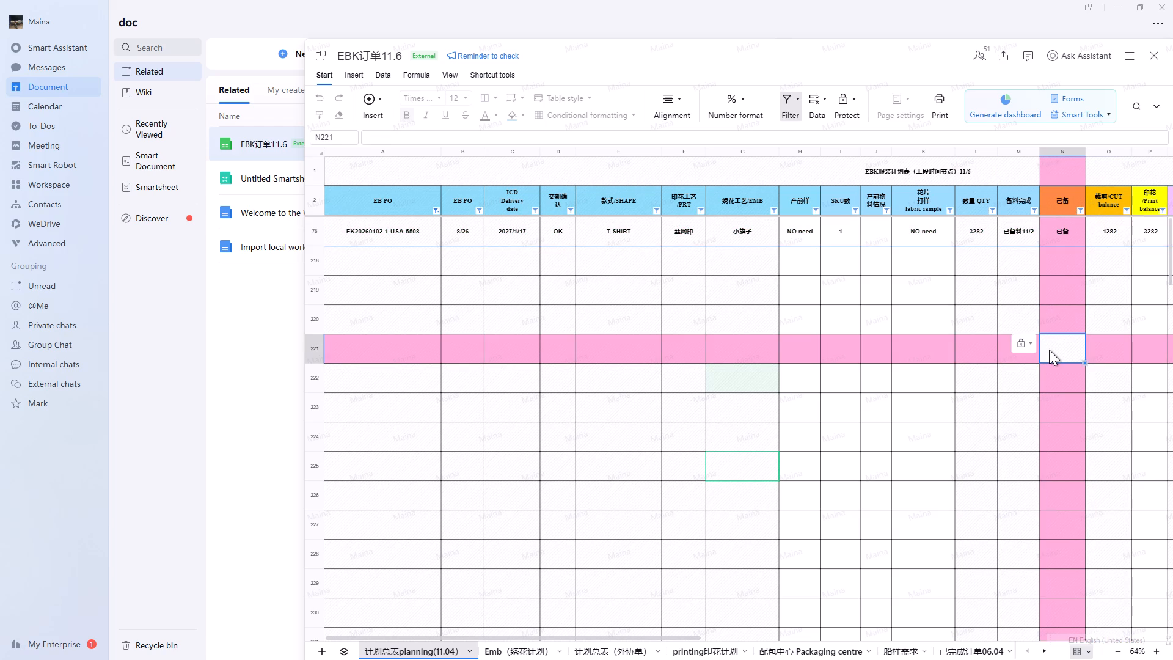
{"action": "left_click", "coordinate": [1114, 5]}
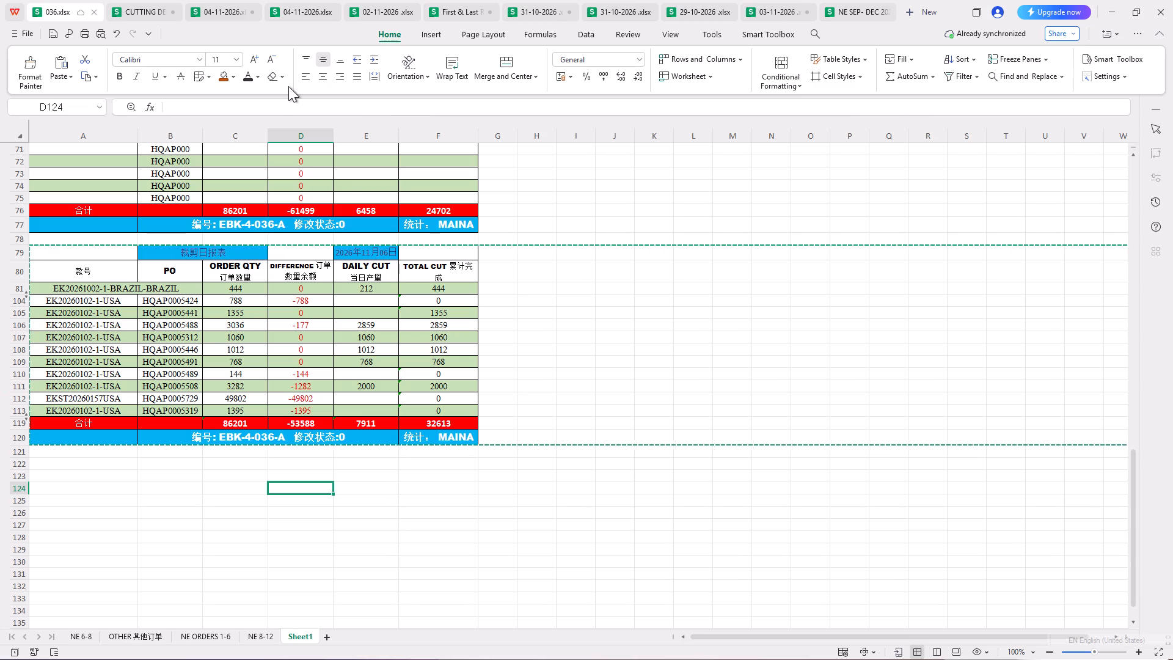
Save the 036.xlsx cutting report workbook.
{"action": "double_click", "coordinate": [592, 351]}
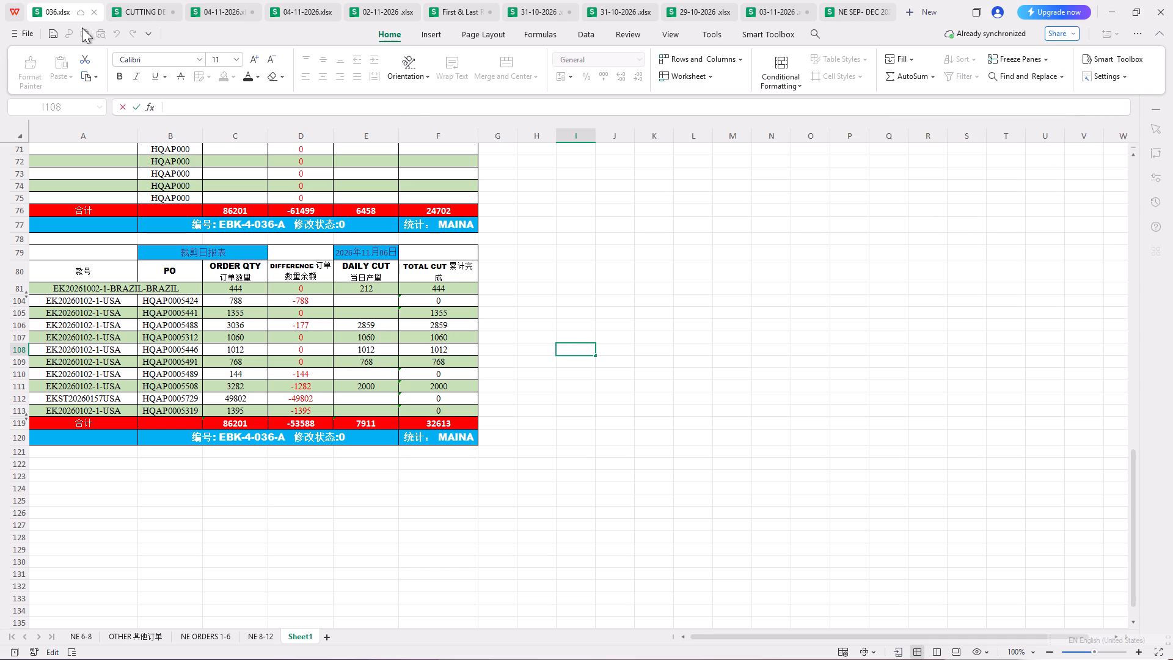
{"action": "left_click", "coordinate": [54, 32]}
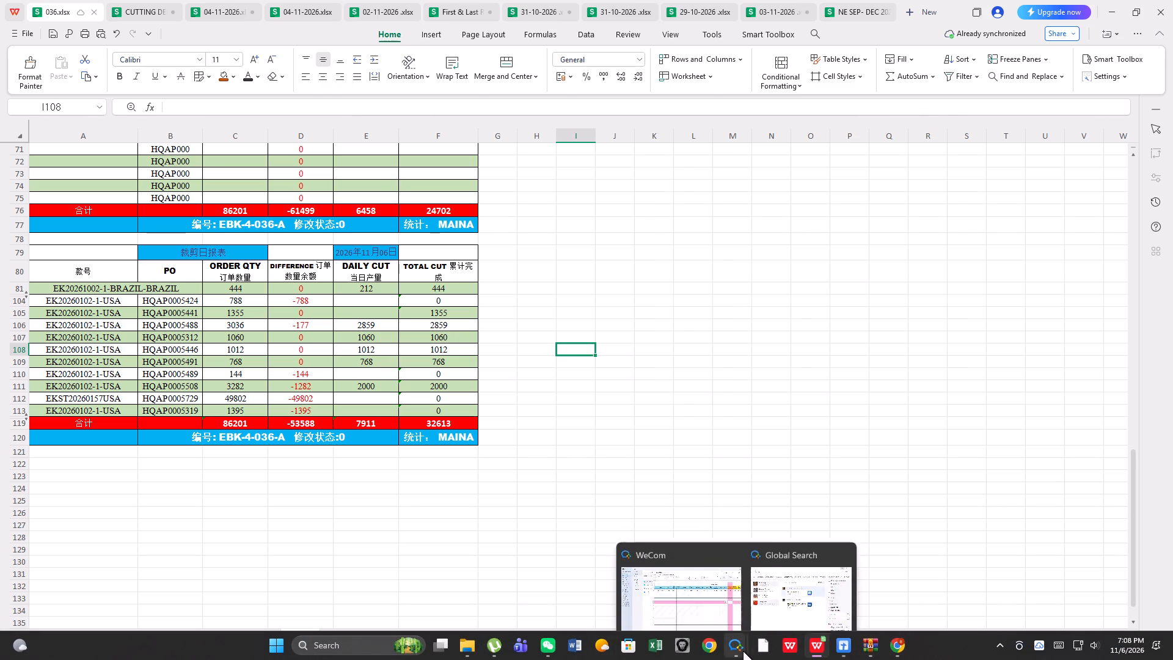
Return to the EBK订单11.6 planning sheet in WeCom and search the EB PO filter options for BRA.
{"action": "left_click", "coordinate": [704, 602]}
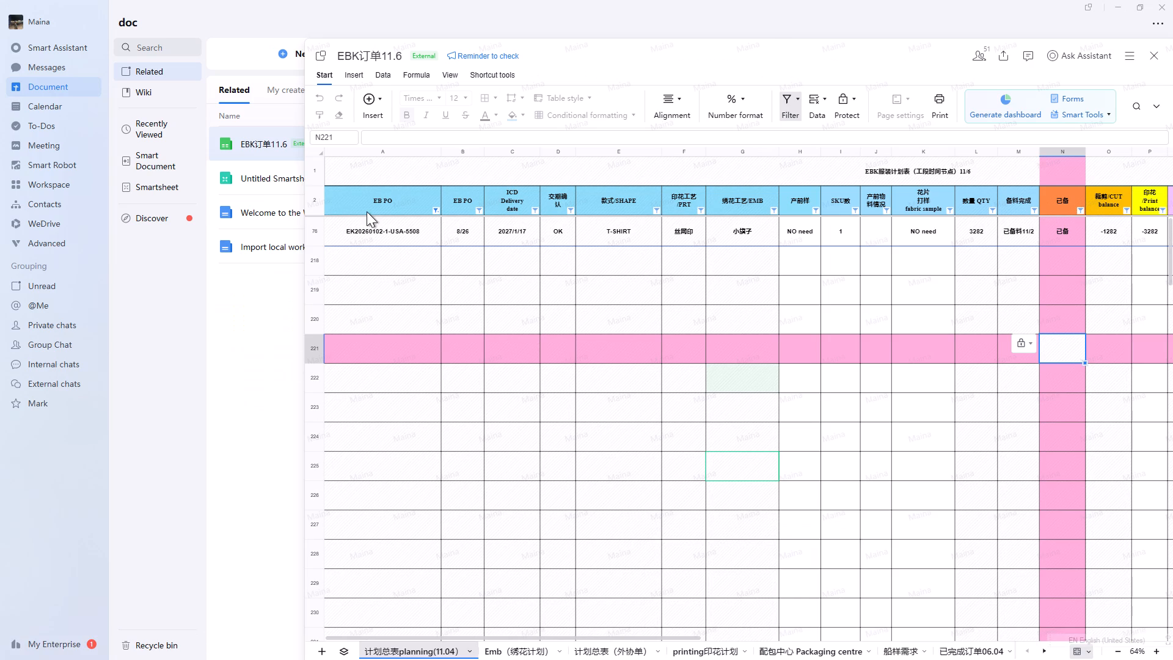
{"action": "left_click", "coordinate": [433, 210]}
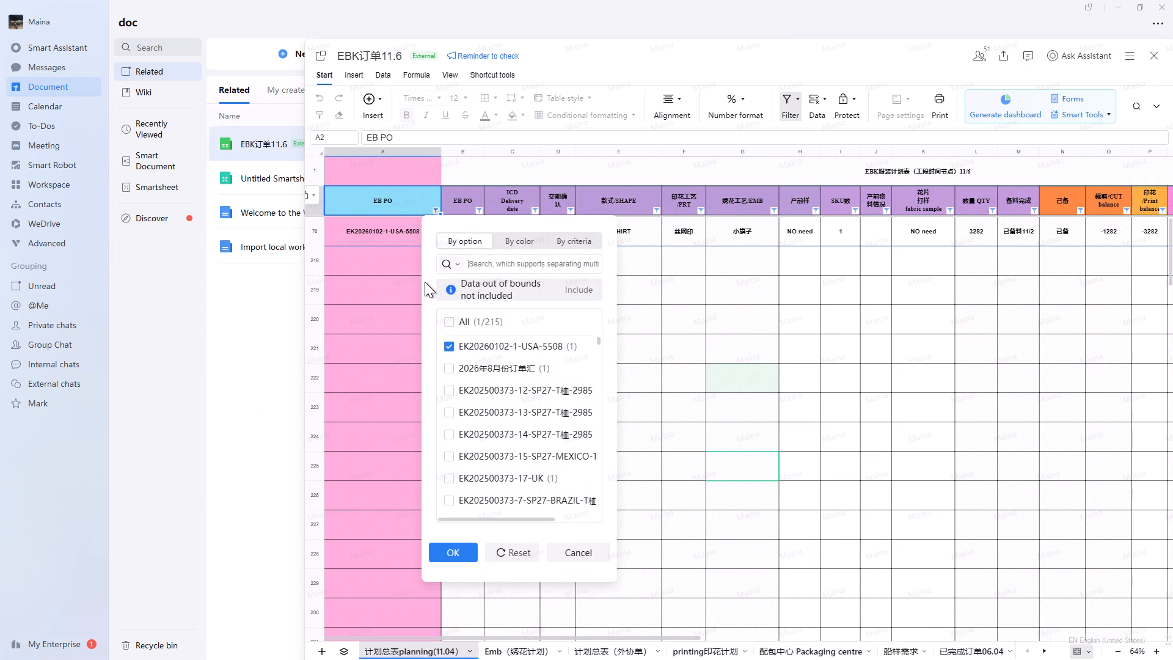
{"action": "type", "text": "BRA"}
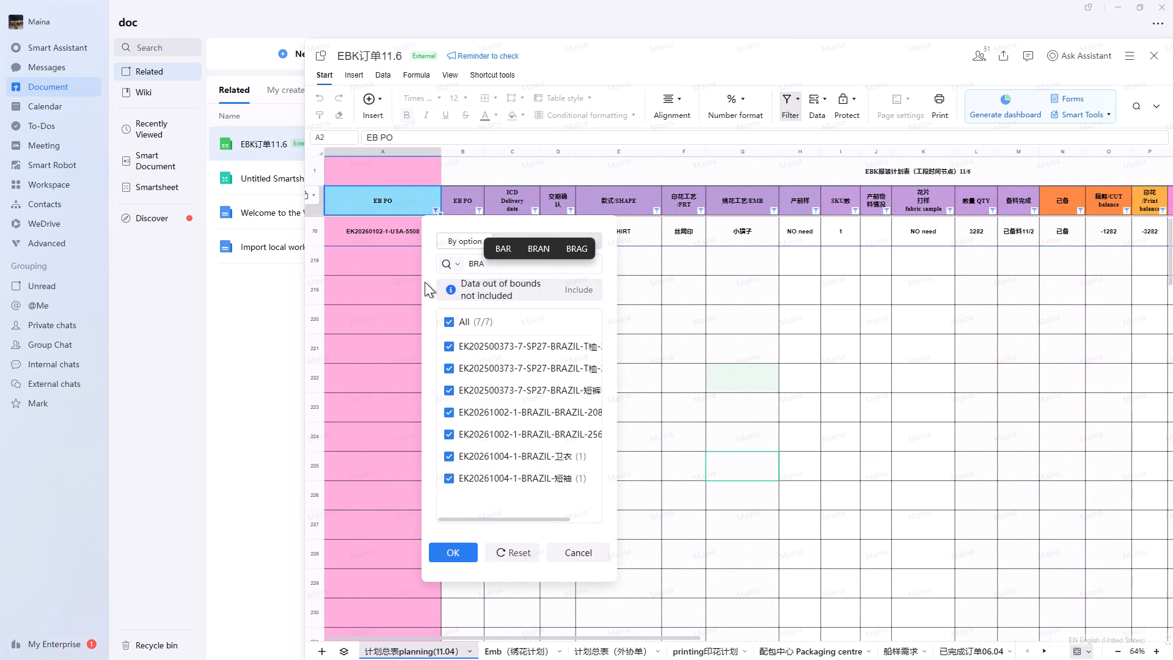
{"action": "left_click", "coordinate": [1117, 2]}
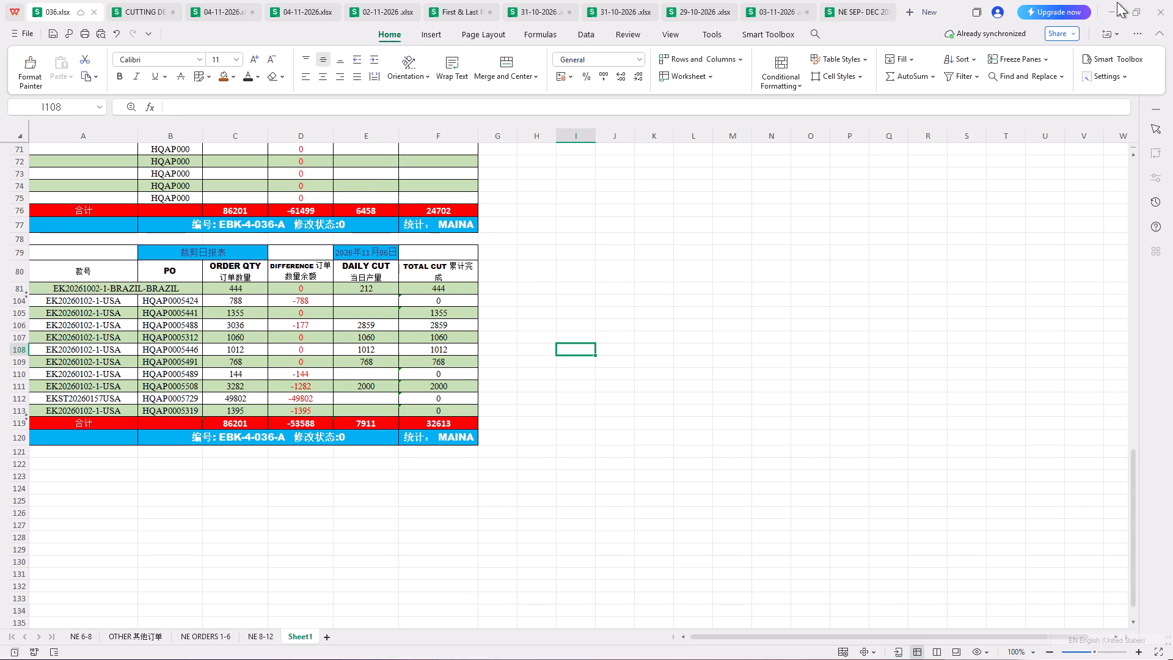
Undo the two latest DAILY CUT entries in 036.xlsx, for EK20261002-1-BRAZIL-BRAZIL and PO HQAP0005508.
{"action": "left_click", "coordinate": [139, 292]}
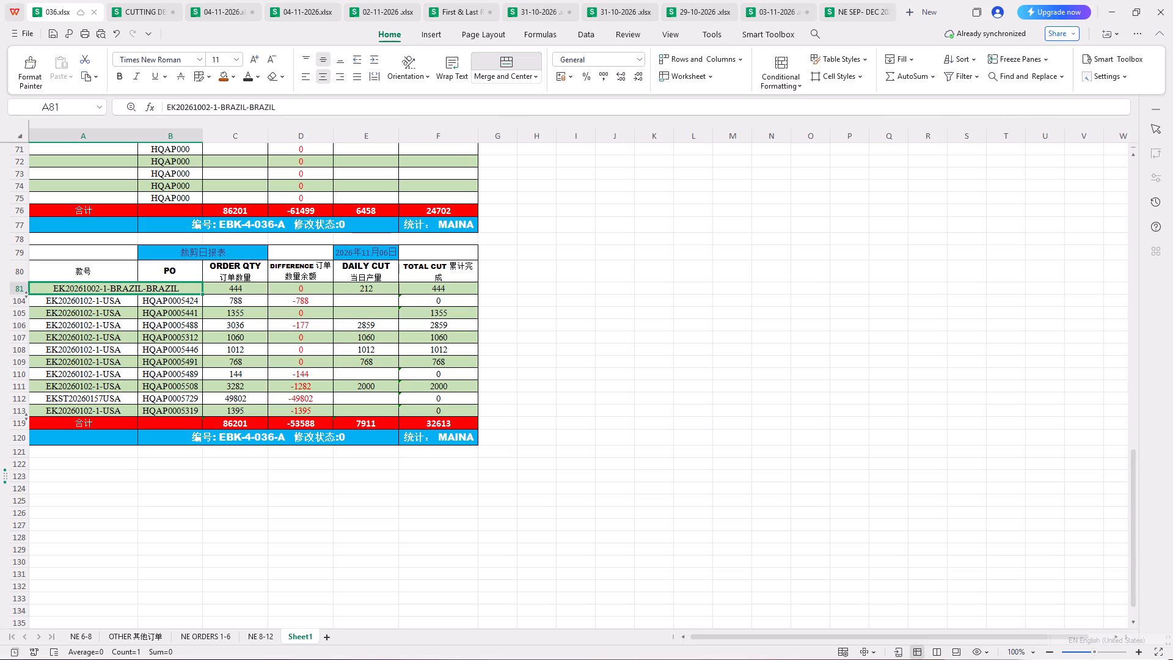
{"action": "left_click", "coordinate": [122, 33]}
{"action": "left_click", "coordinate": [122, 33]}
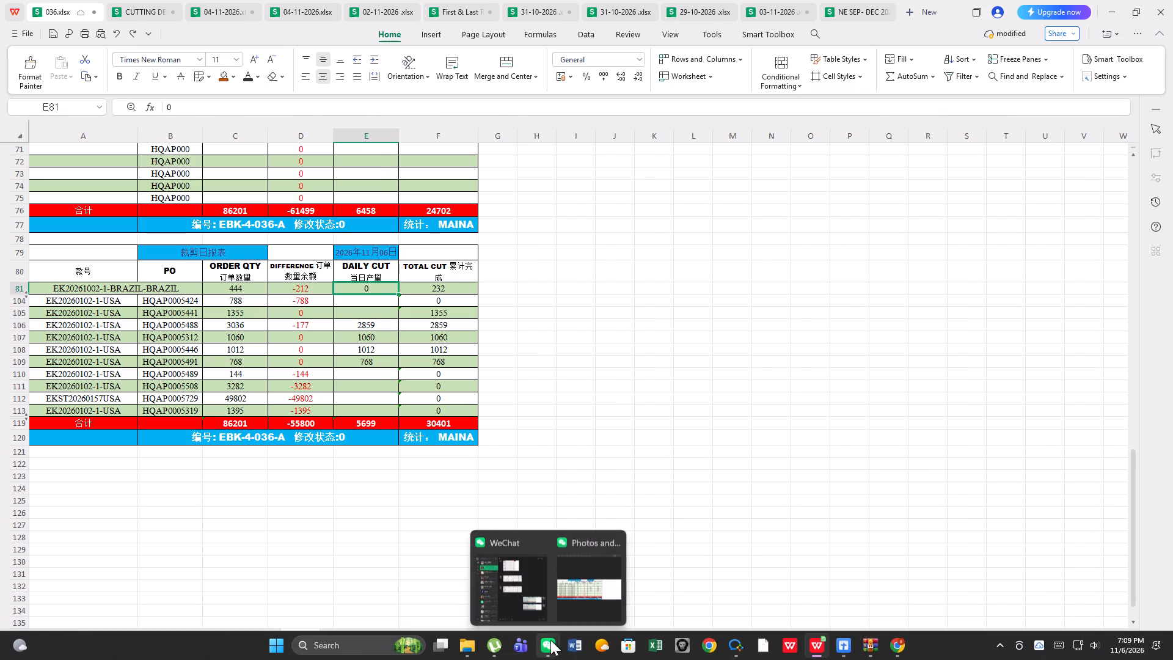
Switch to Weixin and delete the most recently sent cutting report photo from the open chat.
{"action": "left_click", "coordinate": [556, 600]}
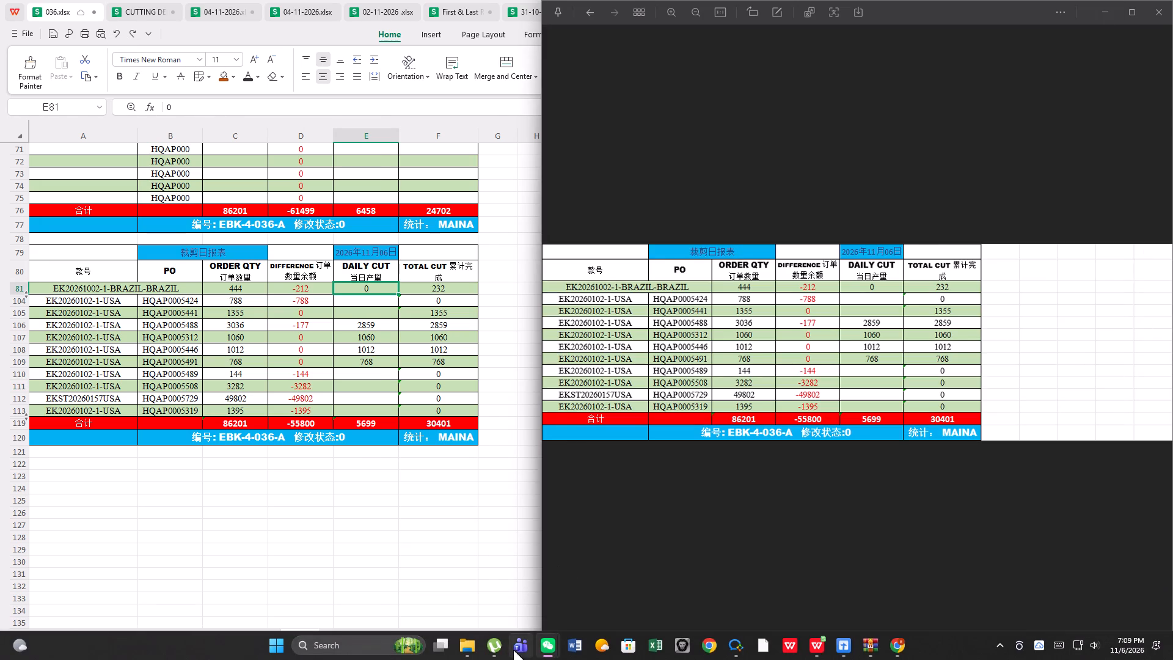
{"action": "left_click", "coordinate": [525, 601]}
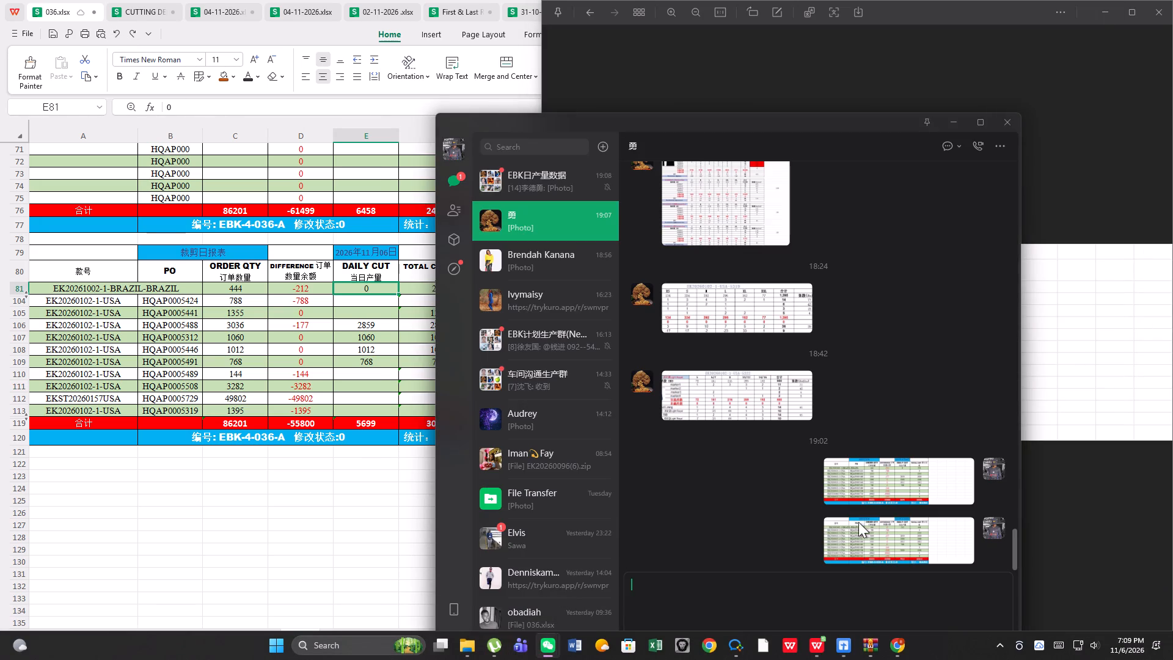
{"action": "right_click", "coordinate": [874, 535]}
{"action": "left_click", "coordinate": [891, 650]}
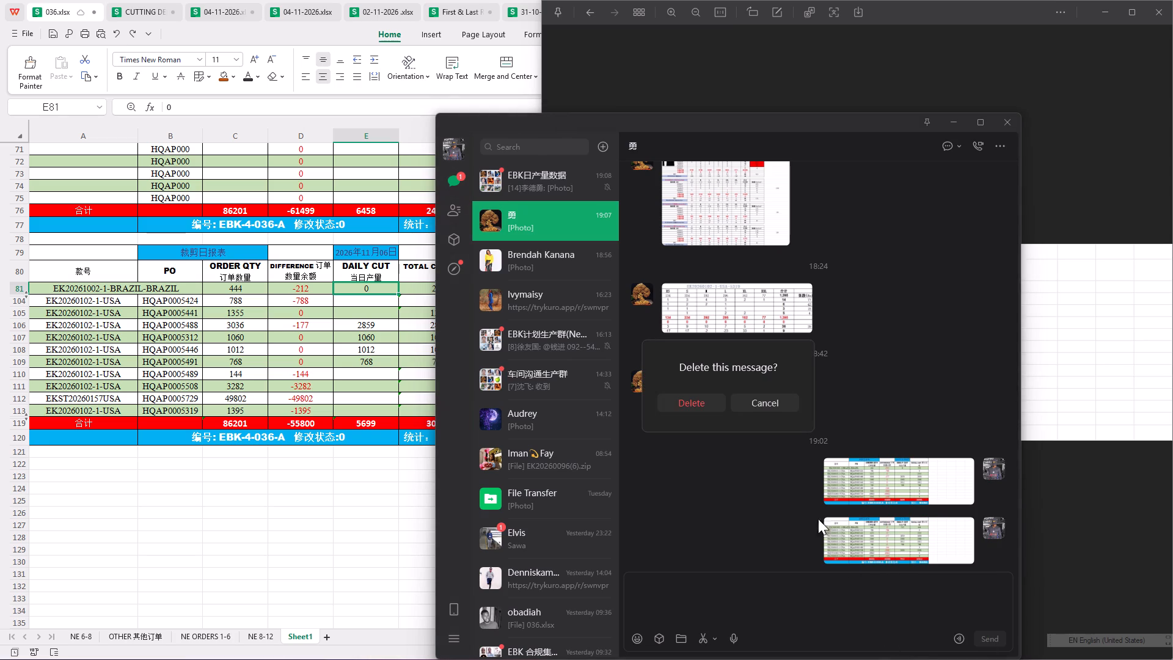
{"action": "left_click", "coordinate": [671, 401]}
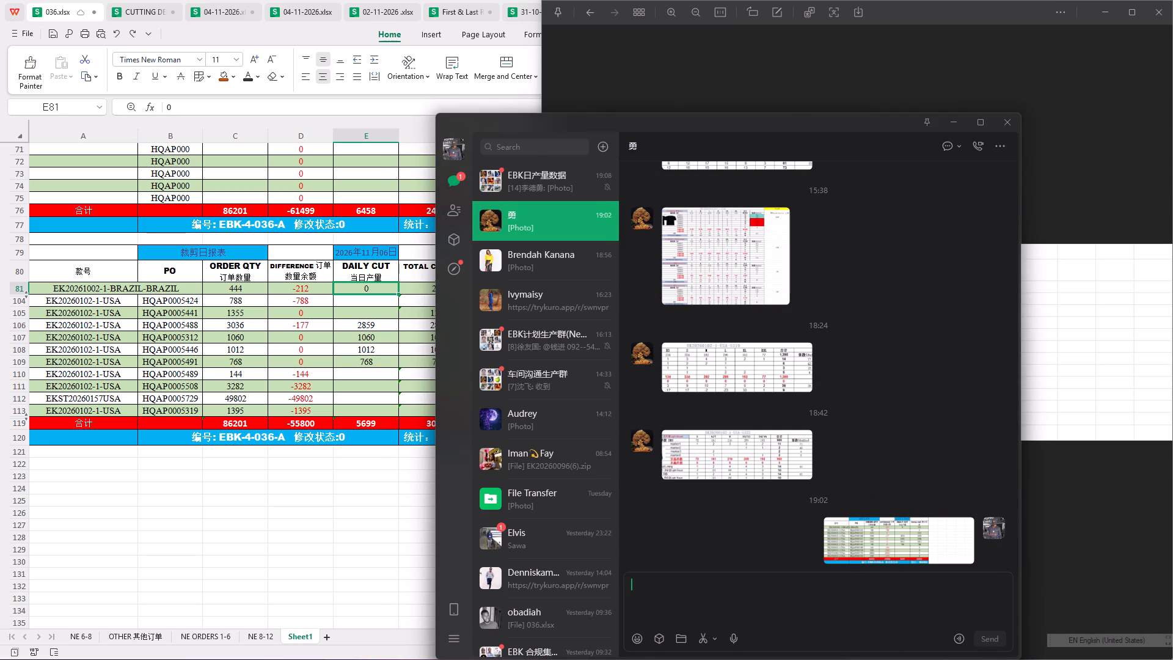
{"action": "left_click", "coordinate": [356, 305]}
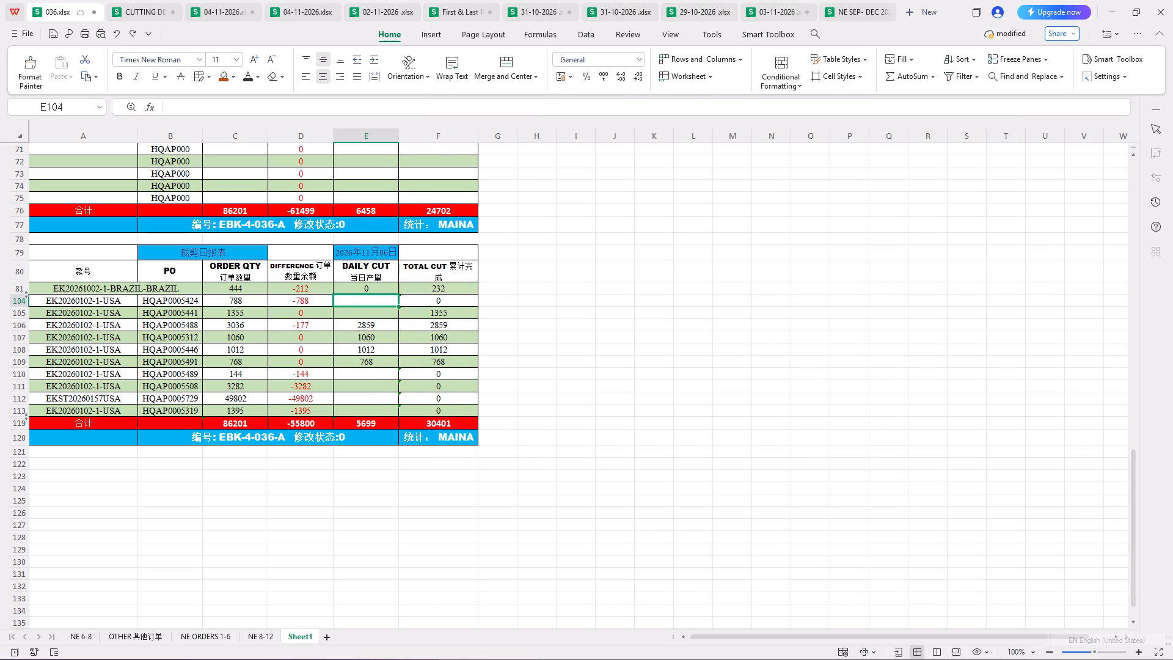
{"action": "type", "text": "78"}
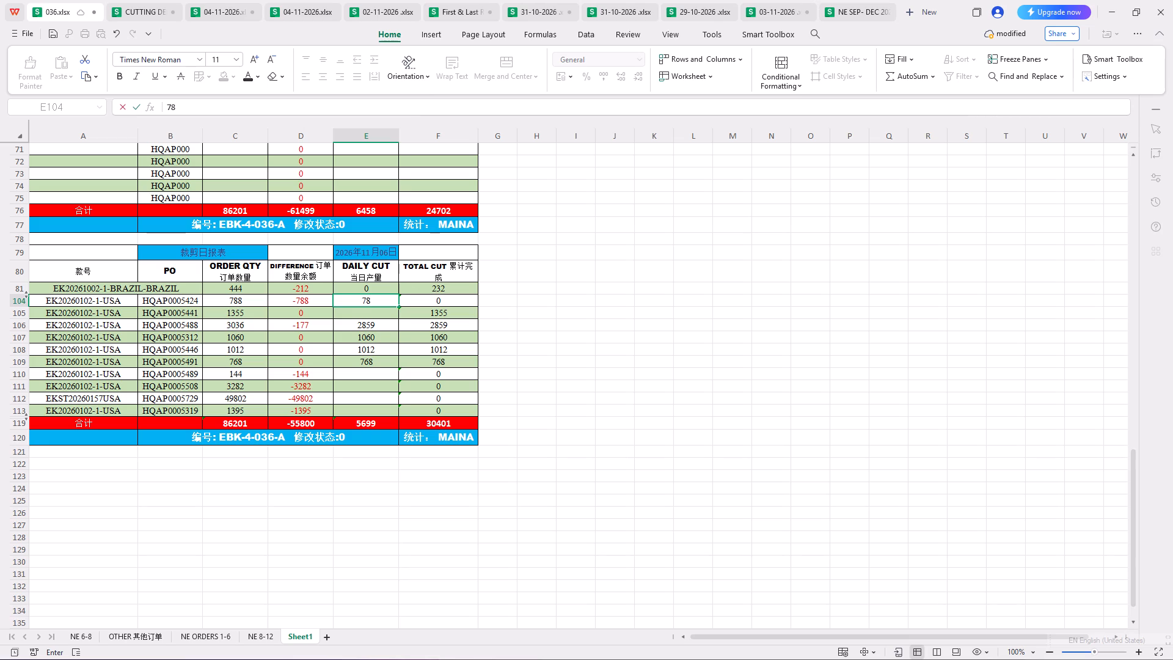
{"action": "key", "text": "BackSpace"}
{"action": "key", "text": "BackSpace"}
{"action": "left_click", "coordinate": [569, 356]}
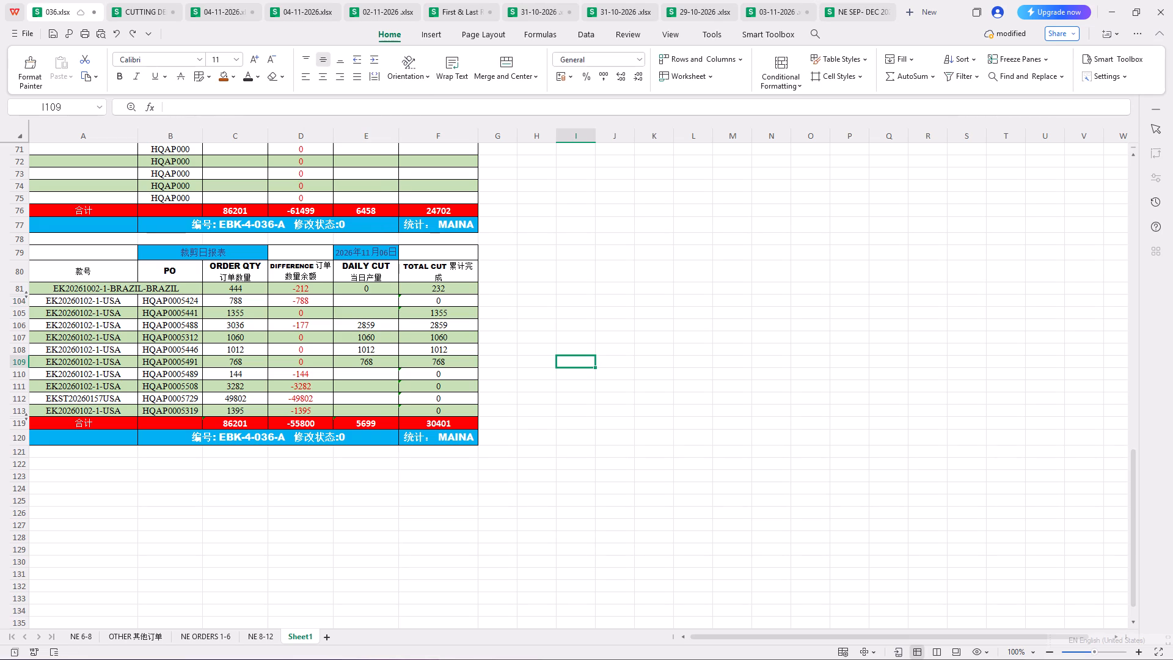
Save the 036.xlsx cutting report workbook.
{"action": "left_click", "coordinate": [50, 31]}
Copy the November 6 cutting report, rows 79 to 120, send it as a photo in the same Weixin chat, and return to the workbook.
{"action": "left_click_drag", "start_coordinate": [24, 252], "coordinate": [174, 433]}
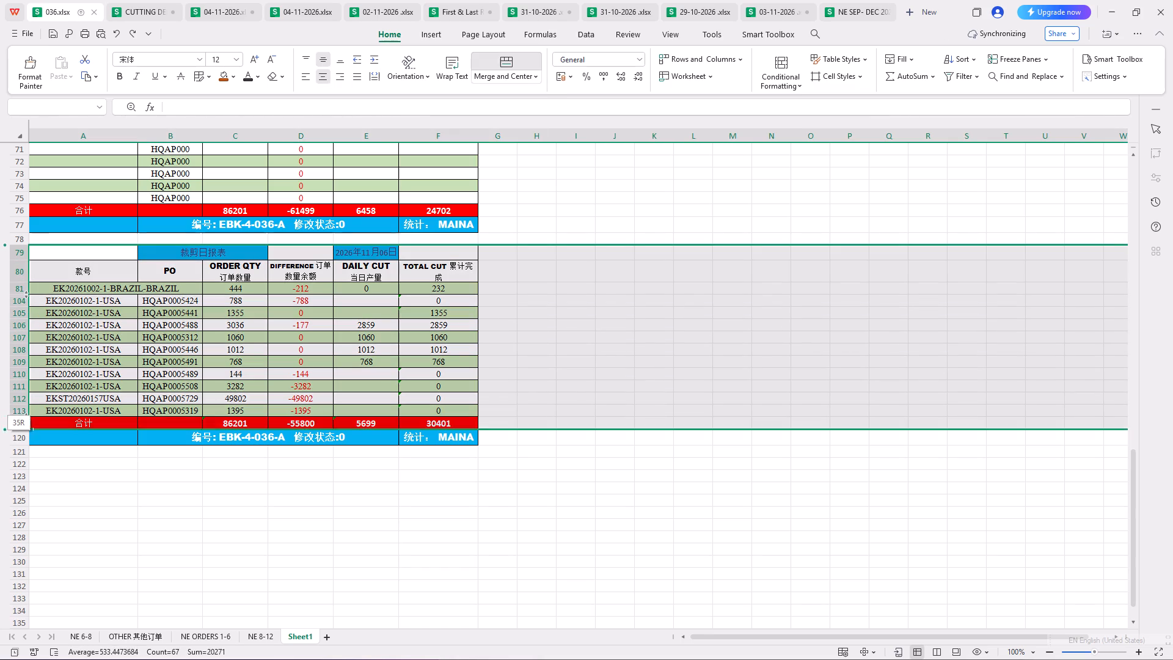
{"action": "left_click_drag", "start_coordinate": [174, 433], "coordinate": [179, 443]}
{"action": "right_click", "coordinate": [219, 396]}
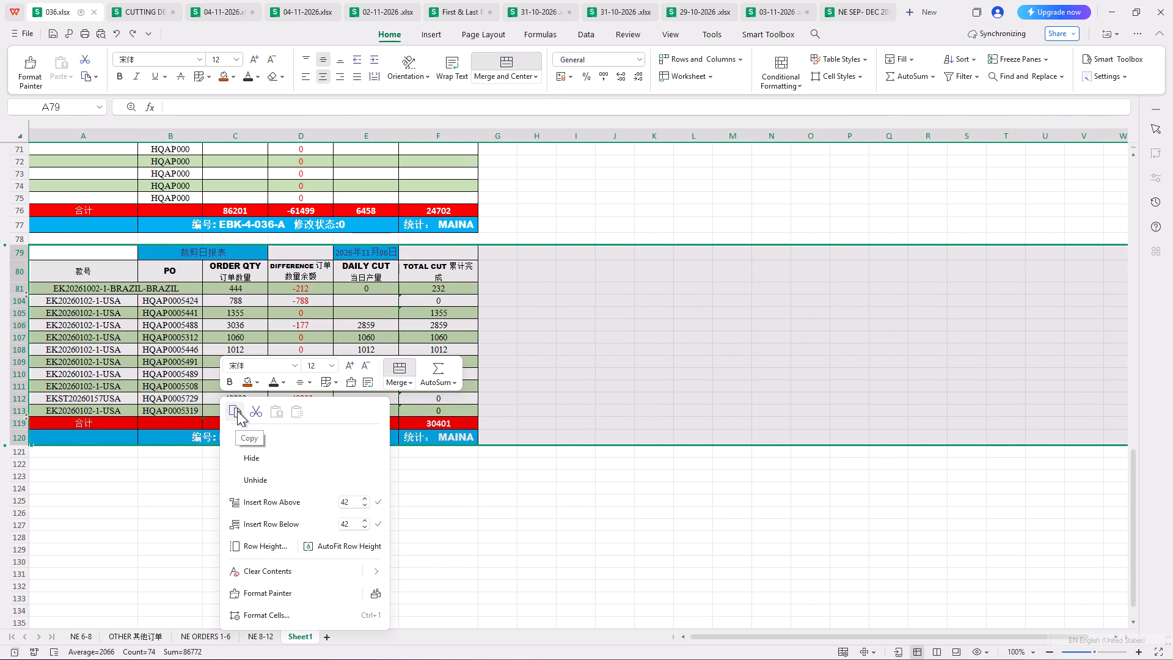
{"action": "left_click", "coordinate": [237, 411]}
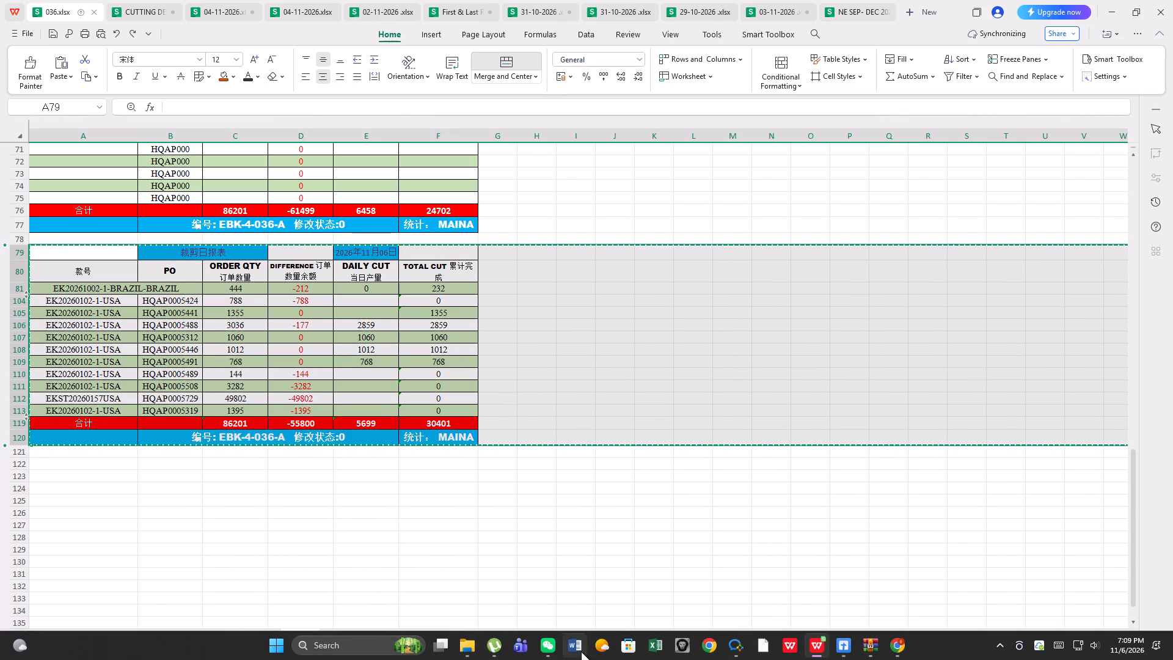
{"action": "left_click", "coordinate": [543, 593]}
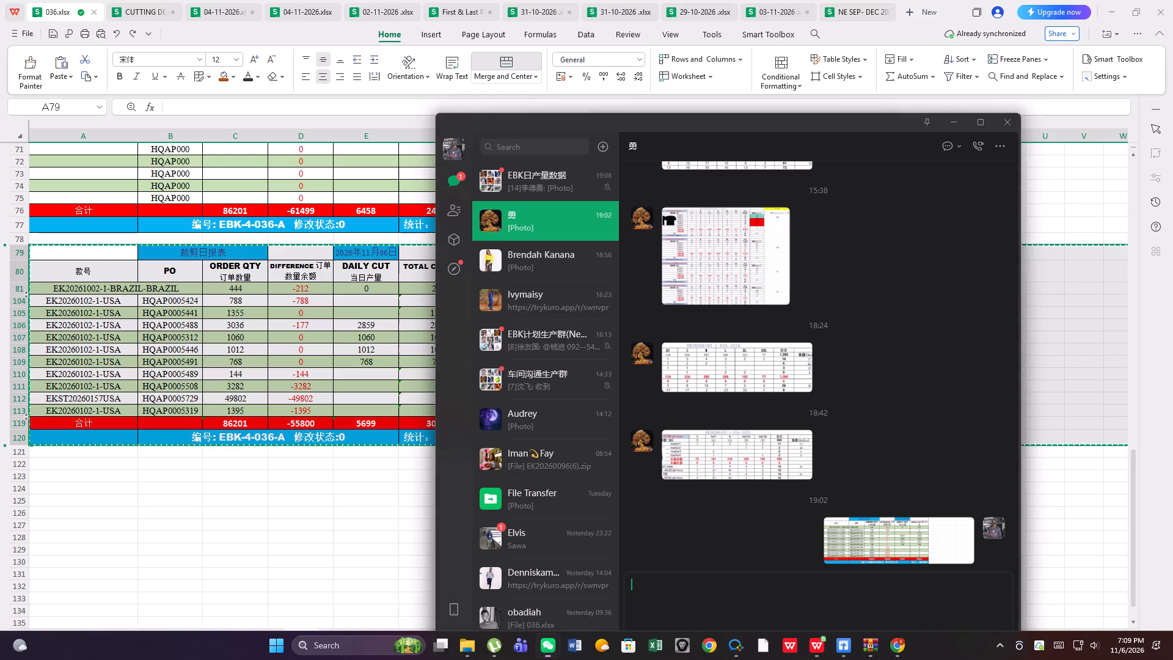
{"action": "right_click", "coordinate": [645, 592]}
{"action": "left_click", "coordinate": [662, 604]}
{"action": "left_click", "coordinate": [996, 634]}
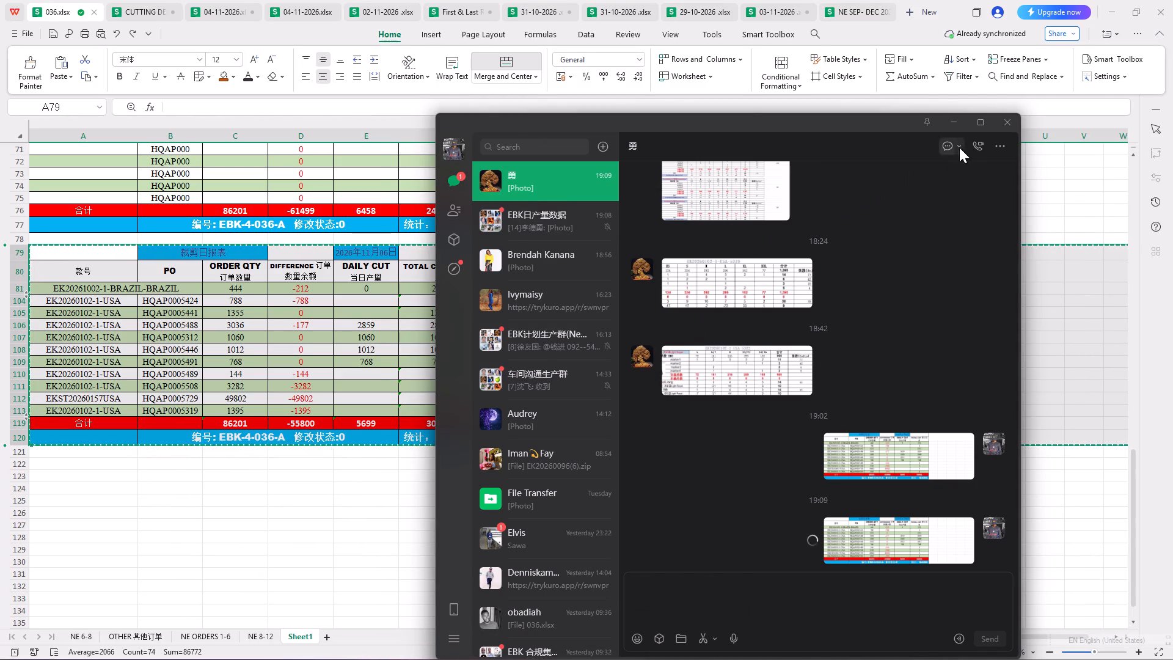
{"action": "left_click", "coordinate": [962, 130]}
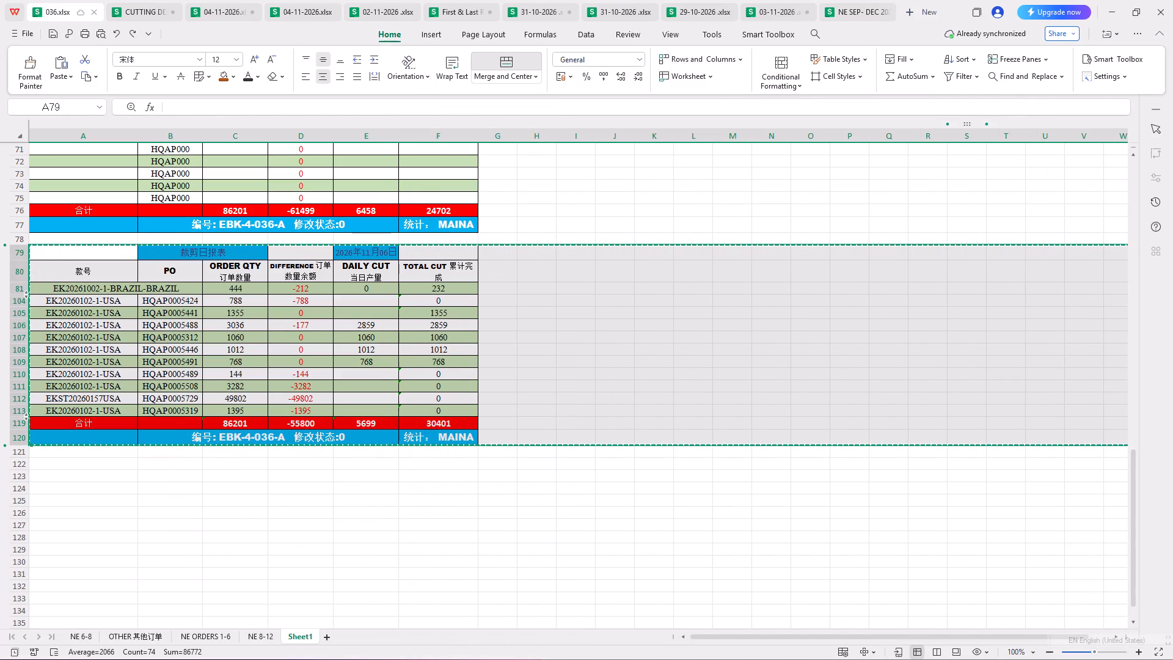
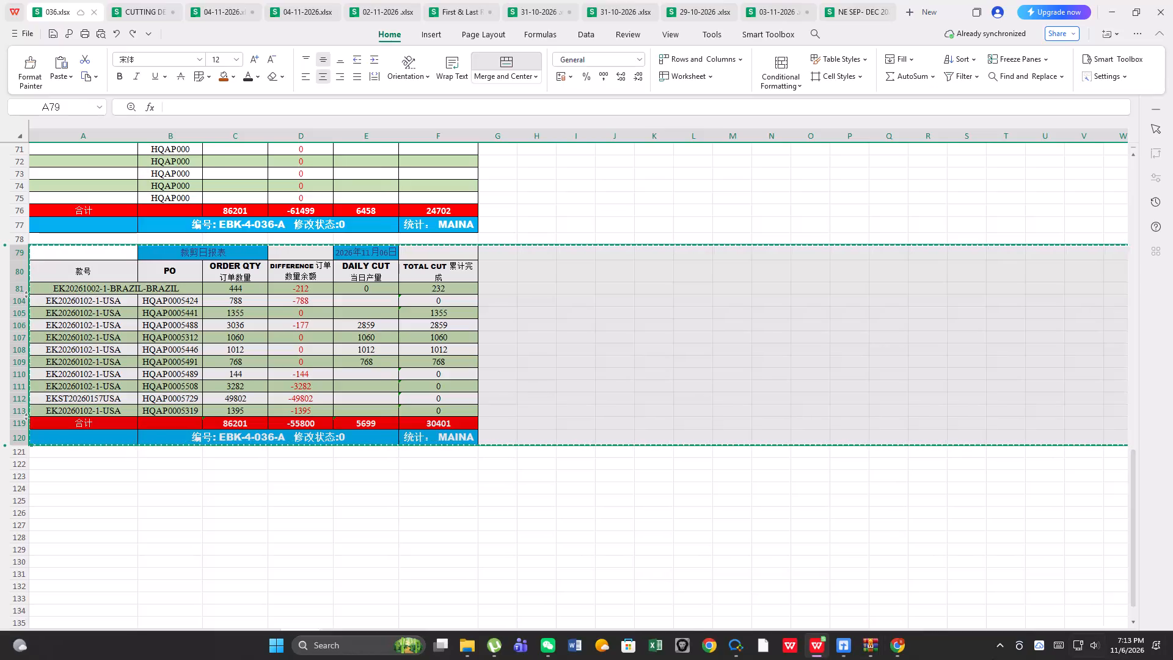
Search the computer for the Loggy3 app and open it.
{"action": "left_click", "coordinate": [384, 647]}
{"action": "key", "text": "l"}
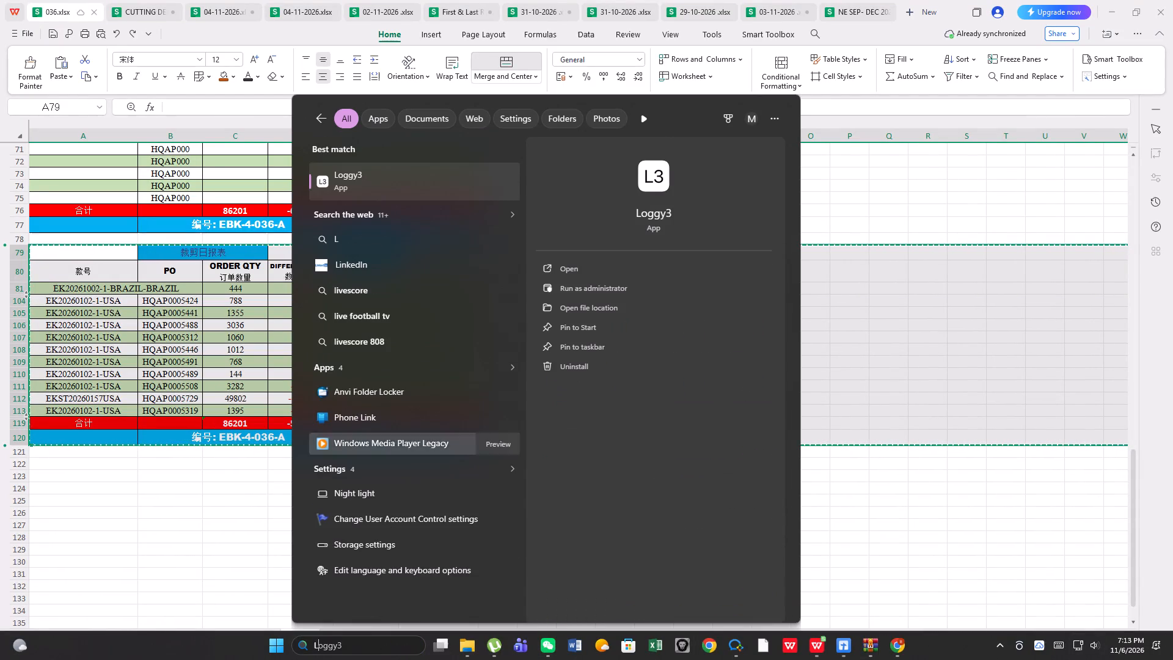
{"action": "left_click", "coordinate": [577, 268]}
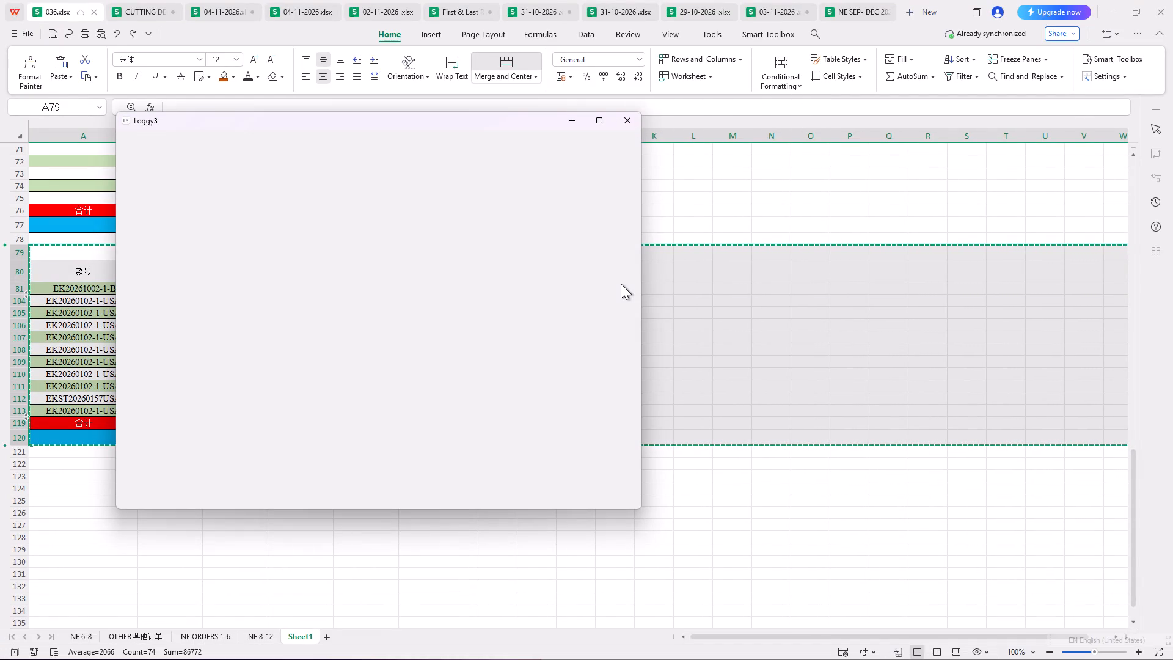